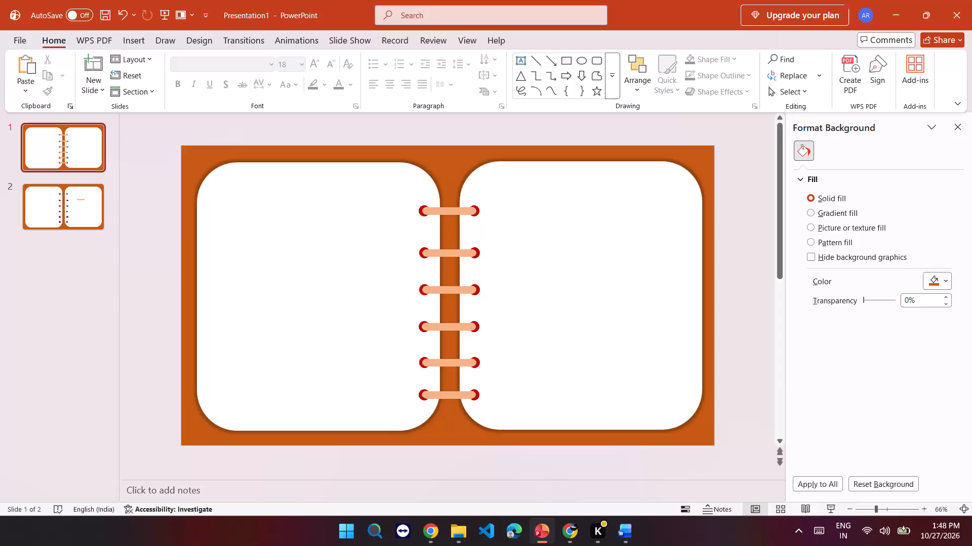
Delete the second slide, the notebook copy with unfinished binder rings, including the loose ring line on its right page.
scroll(439, 317, down, 2)
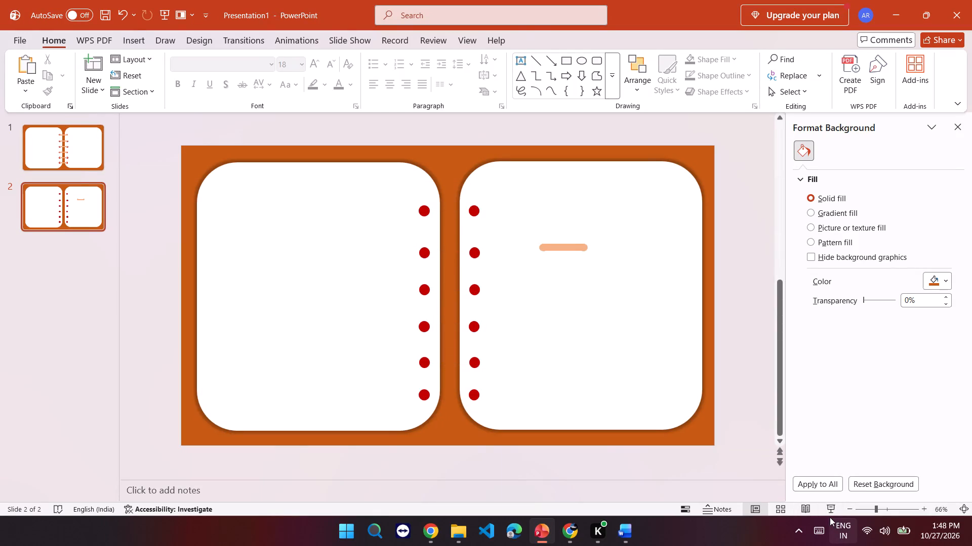
click(564, 246)
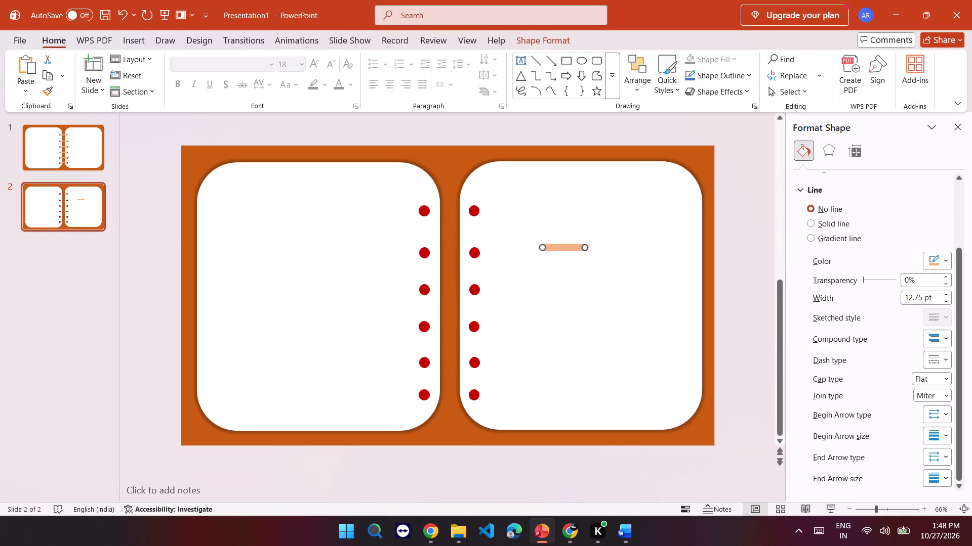
key(Delete)
click(88, 137)
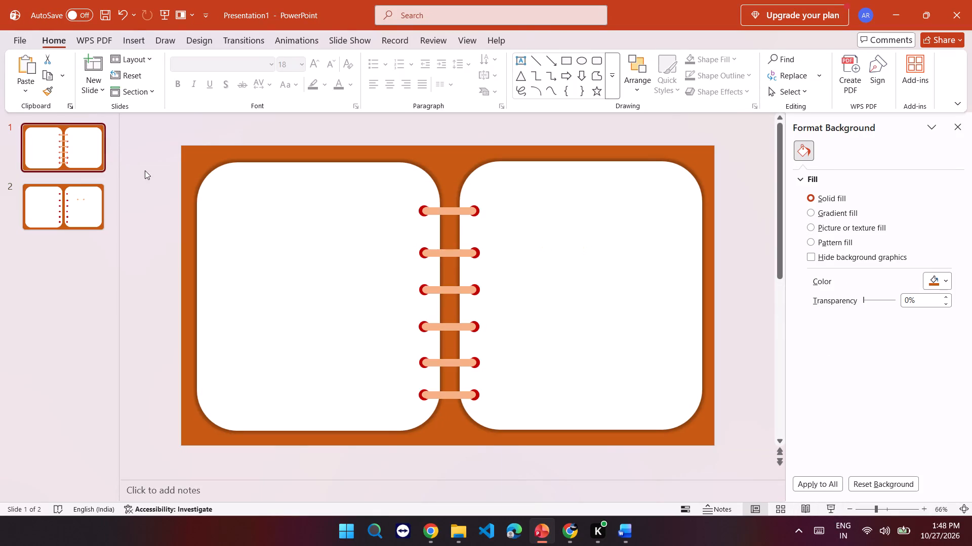
click(76, 212)
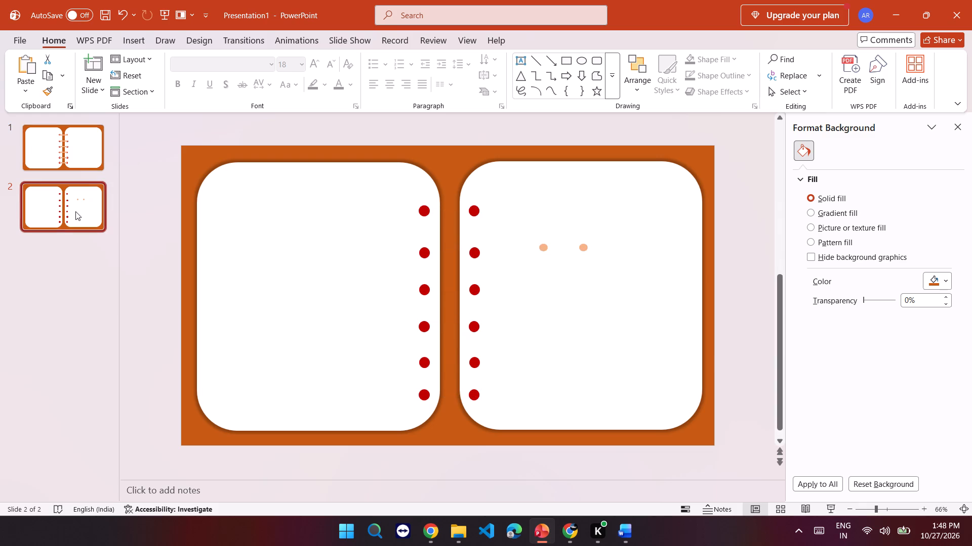
key(Delete)
Duplicate the finished notebook slide three times to make a four-slide deck.
right_click(62, 162)
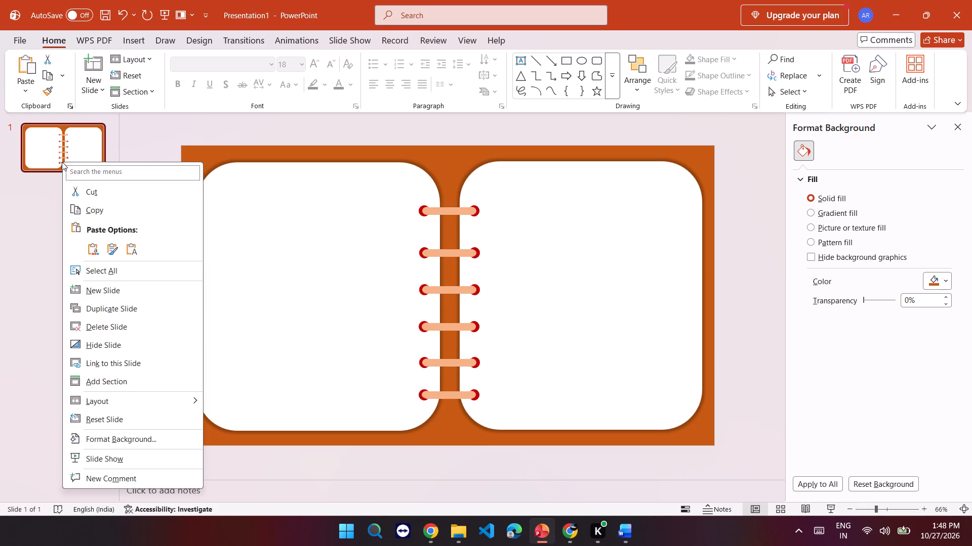
click(109, 311)
right_click(74, 161)
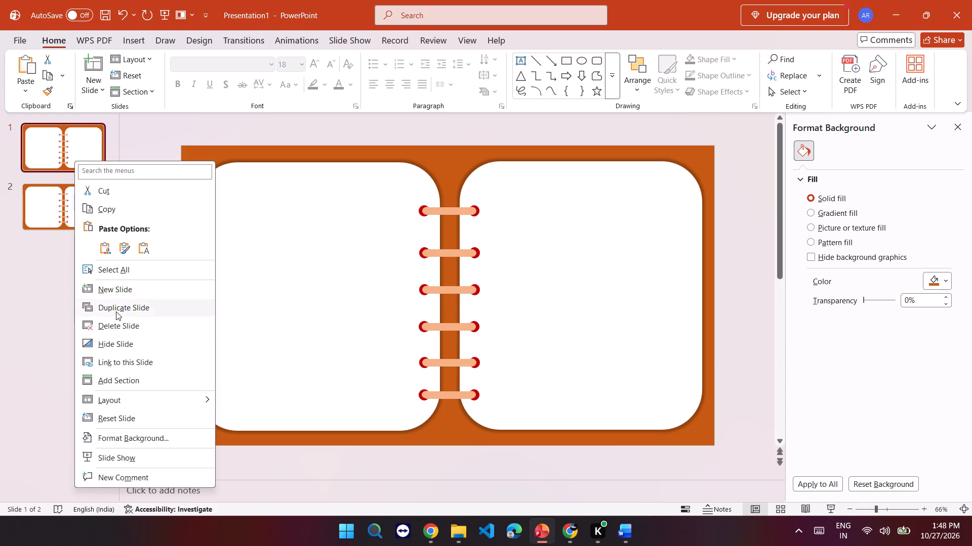
click(116, 311)
right_click(51, 138)
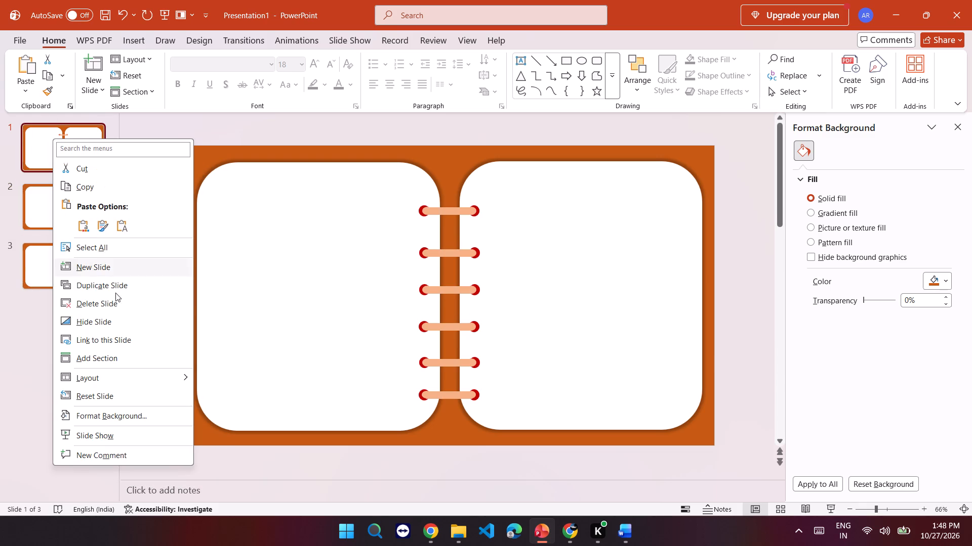
click(109, 286)
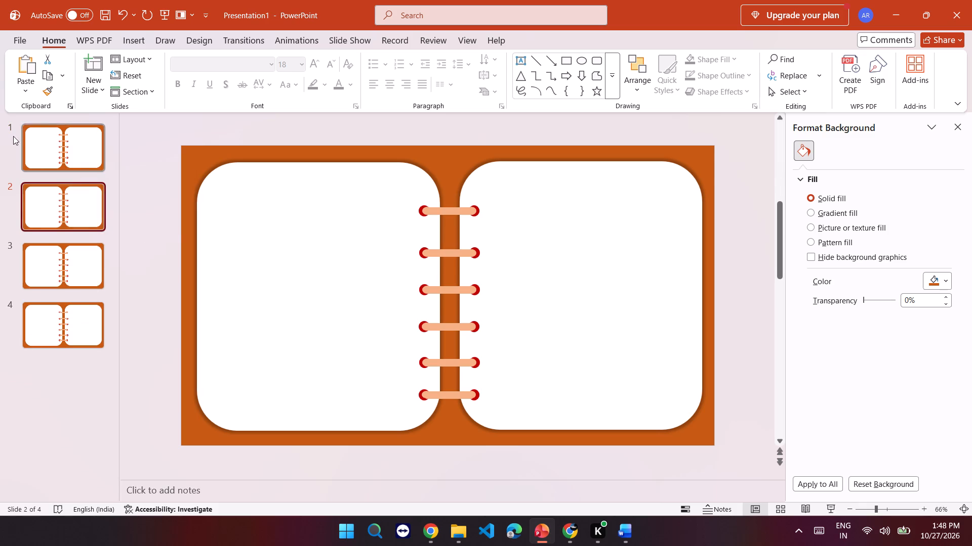
Insert the round Government Polytechnic Kishanganj logo from the Downloads folder on the first slide.
click(13, 133)
click(129, 49)
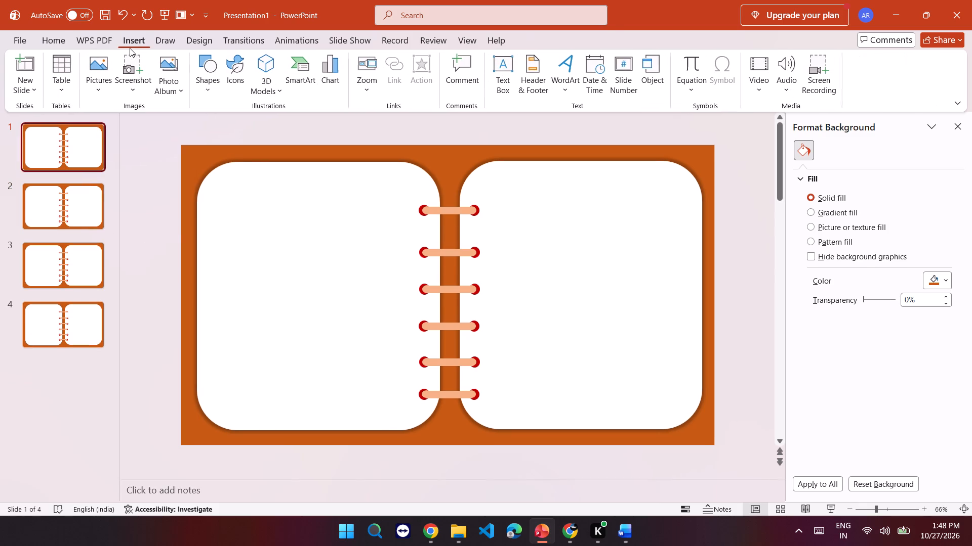
click(93, 95)
click(100, 134)
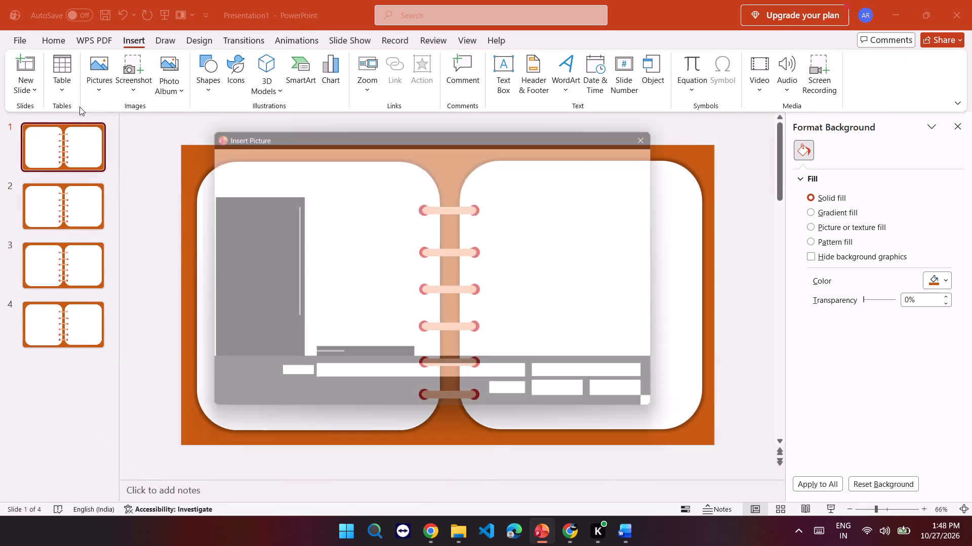
click(229, 282)
scroll(310, 257, down, 1)
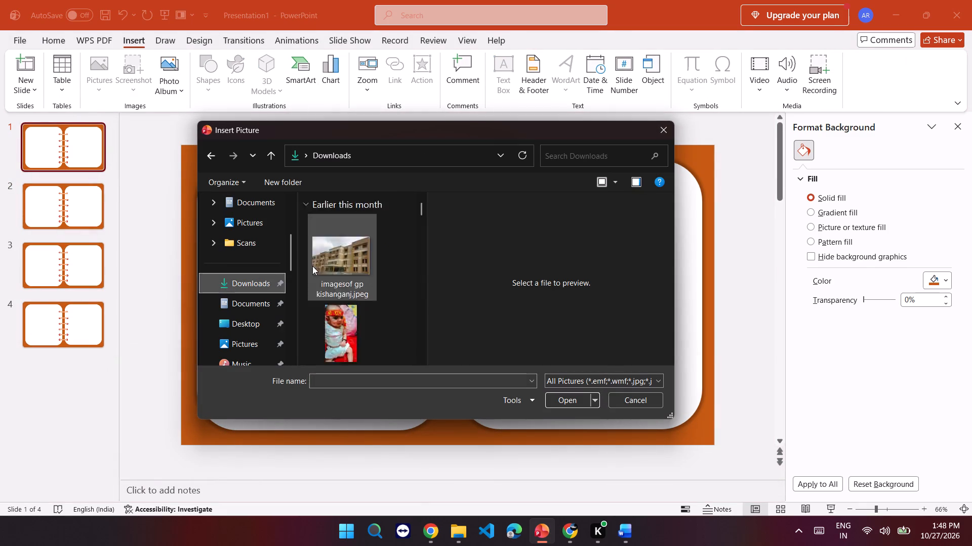
scroll(312, 266, down, 14)
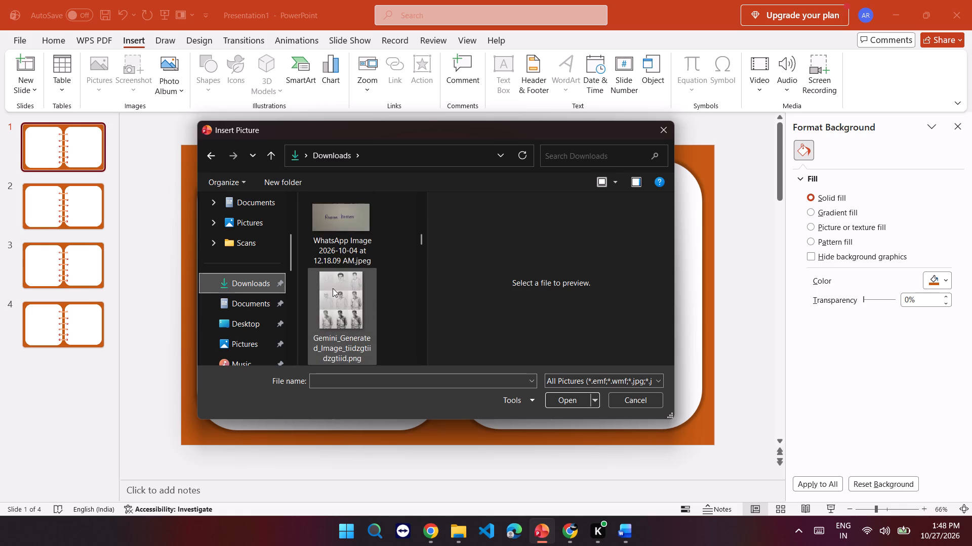
scroll(334, 291, down, 3)
scroll(336, 296, up, 15)
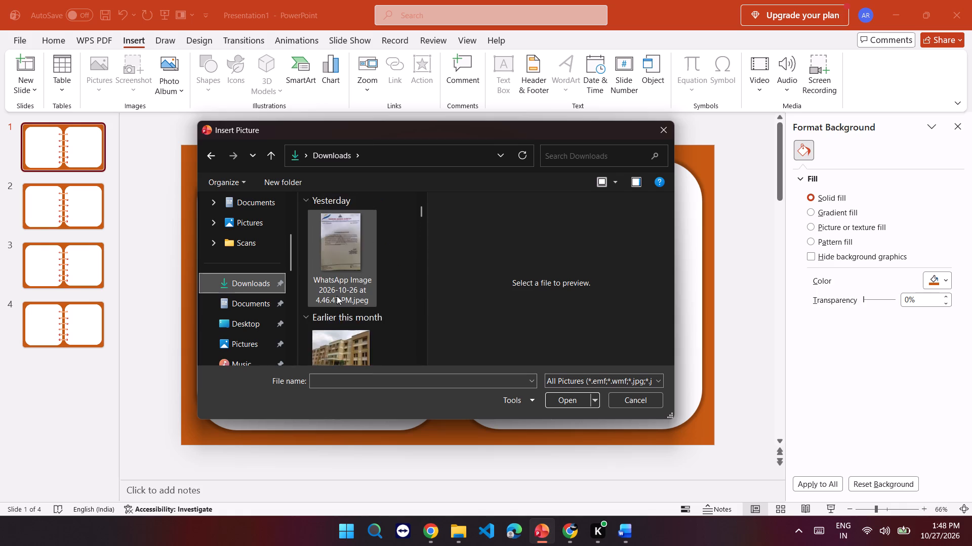
scroll(337, 296, up, 7)
scroll(337, 296, down, 11)
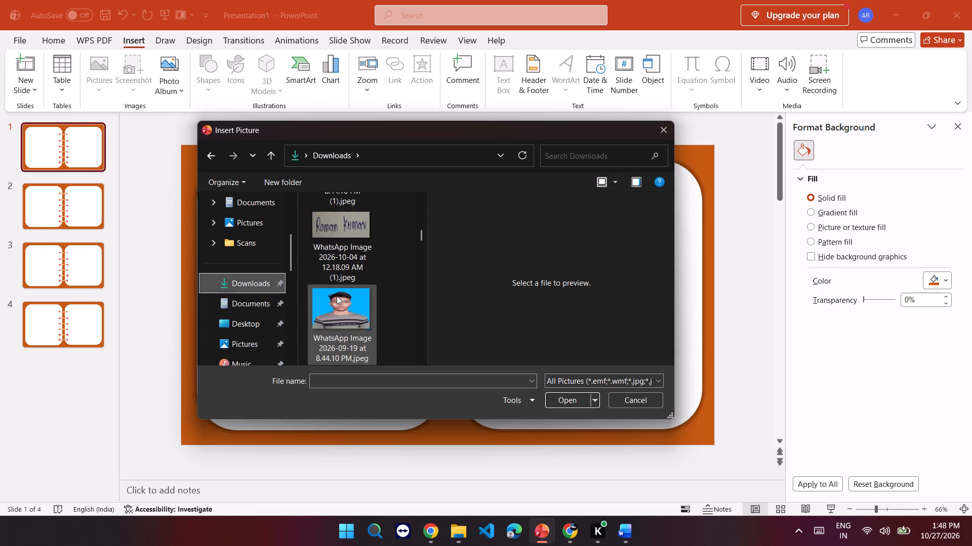
scroll(337, 296, down, 14)
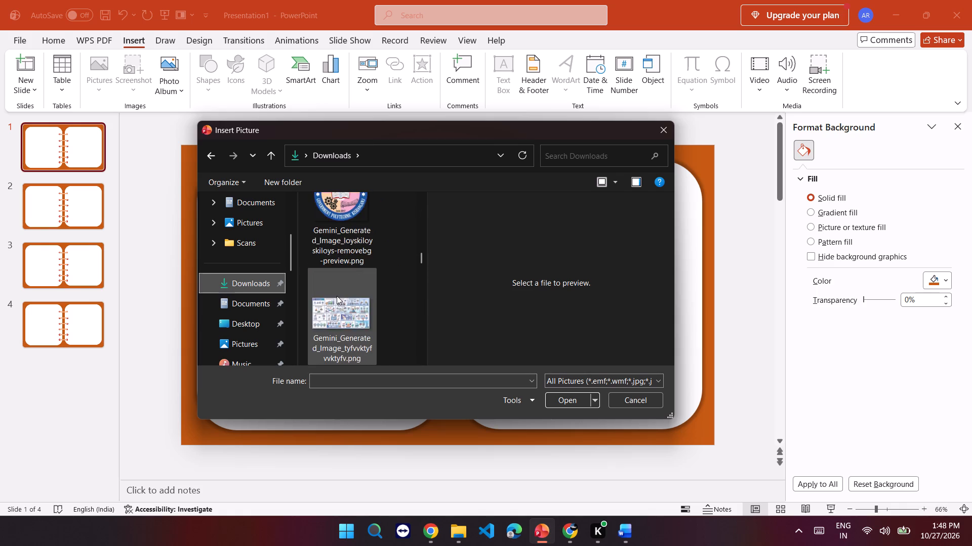
scroll(337, 296, up, 1)
double_click(348, 252)
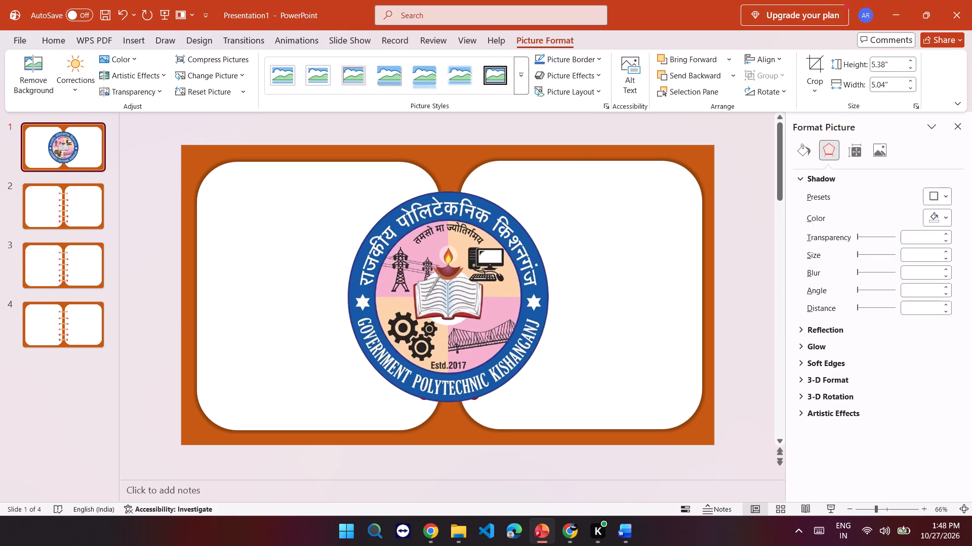
Move the logo onto the notebook's left page and shrink it toward the page's upper-left corner, to about 3.55" high.
drag(477, 283, 334, 277)
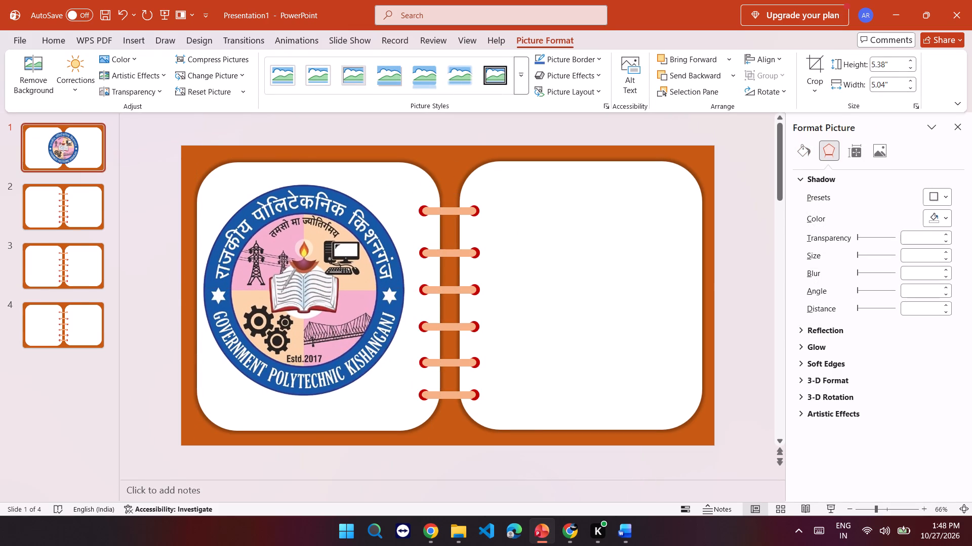
drag(334, 277, 336, 277)
drag(306, 397, 308, 375)
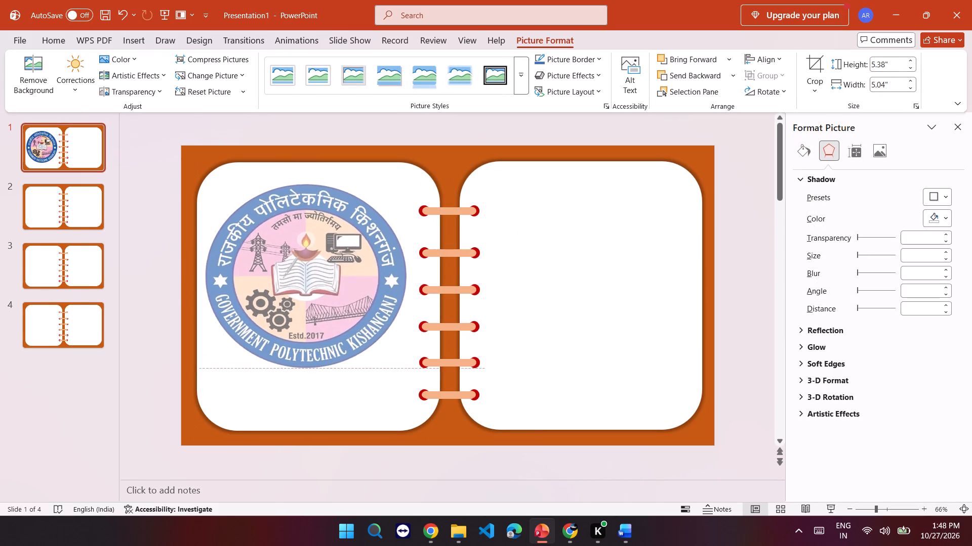
drag(308, 375, 308, 377)
drag(408, 280, 369, 277)
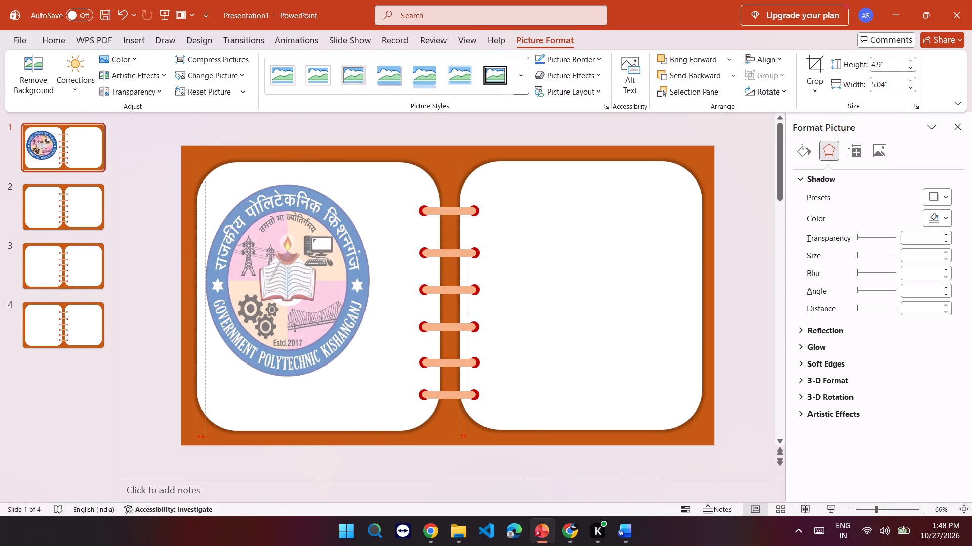
drag(369, 277, 377, 281)
drag(294, 376, 289, 358)
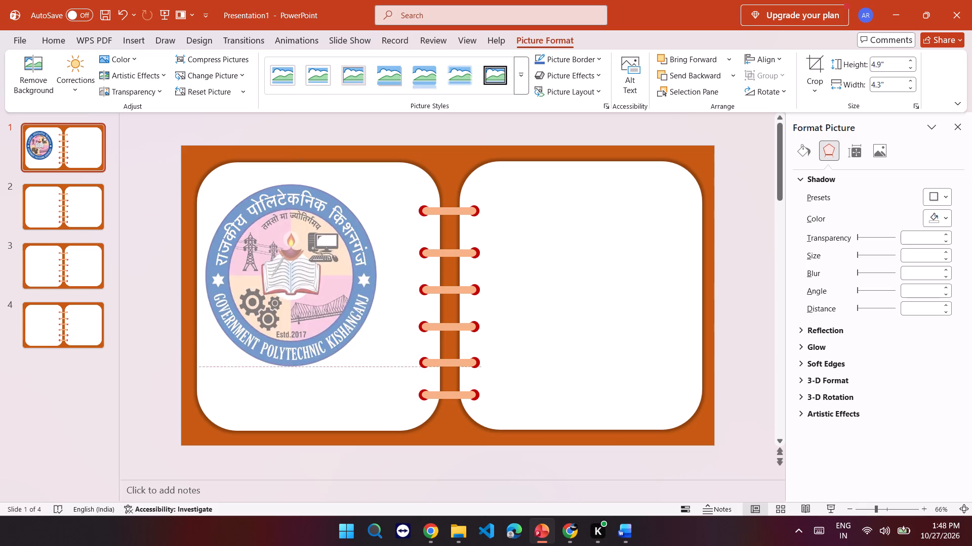
drag(289, 358, 285, 323)
drag(375, 253, 356, 243)
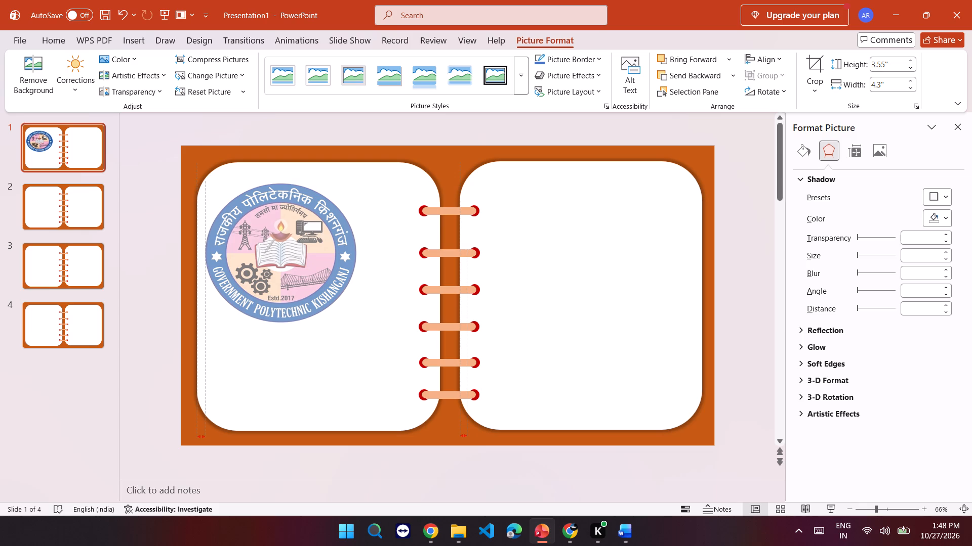
Shrink the Government Polytechnic Kishanganj logo on slide 1 to about 2.54" high by 2.5" wide and place it atop the left page.
drag(356, 243, 356, 243)
drag(356, 243, 325, 260)
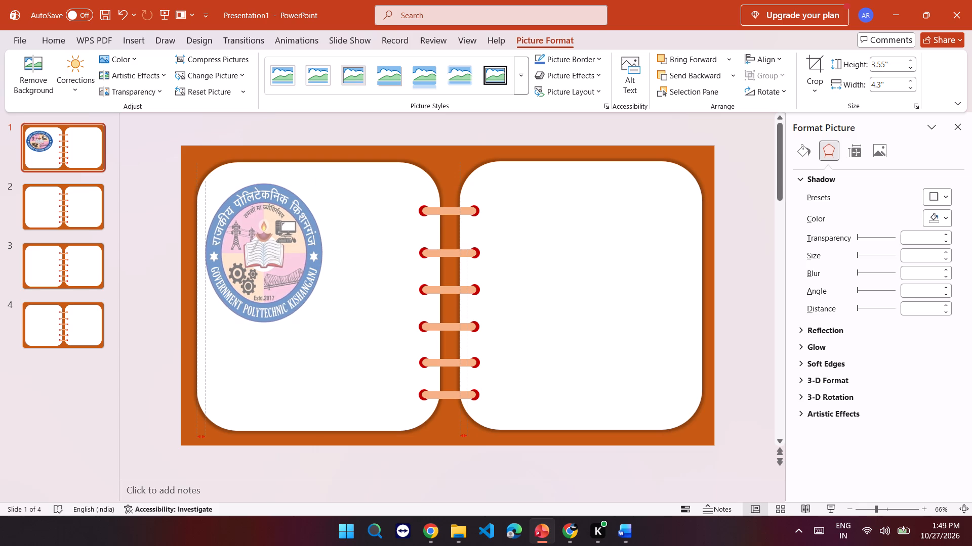
drag(325, 260, 344, 284)
drag(273, 322, 274, 311)
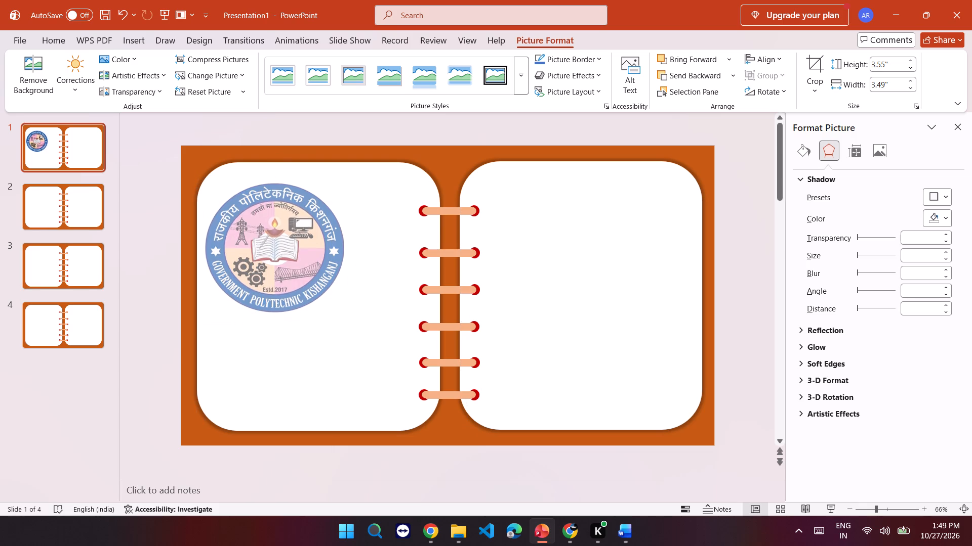
drag(274, 311, 276, 288)
drag(346, 239, 331, 241)
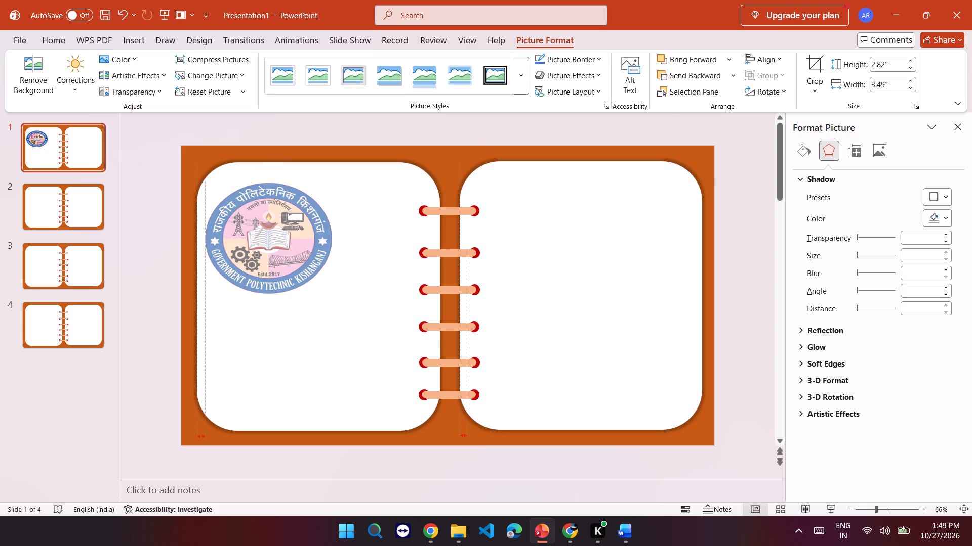
drag(331, 241, 314, 245)
drag(271, 252, 313, 258)
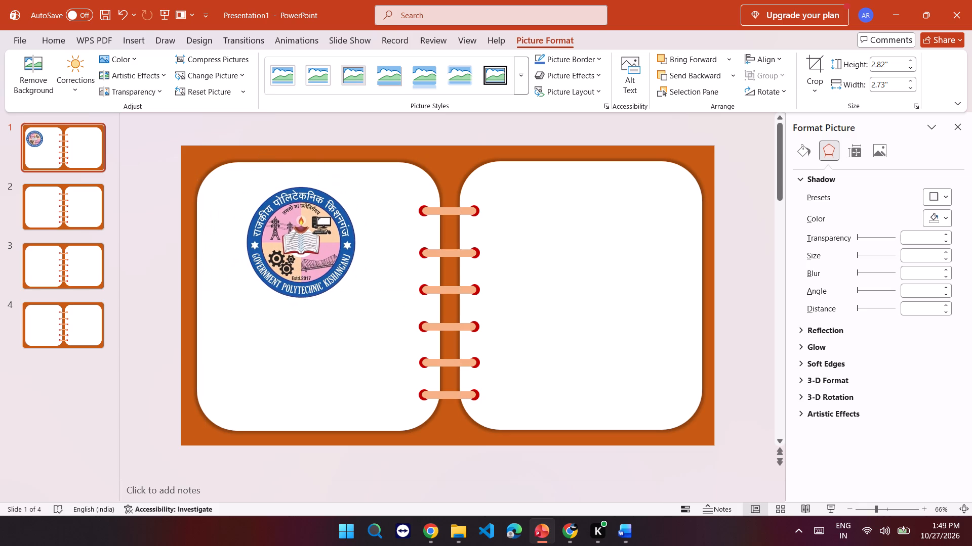
drag(313, 258, 328, 254)
drag(316, 297, 315, 287)
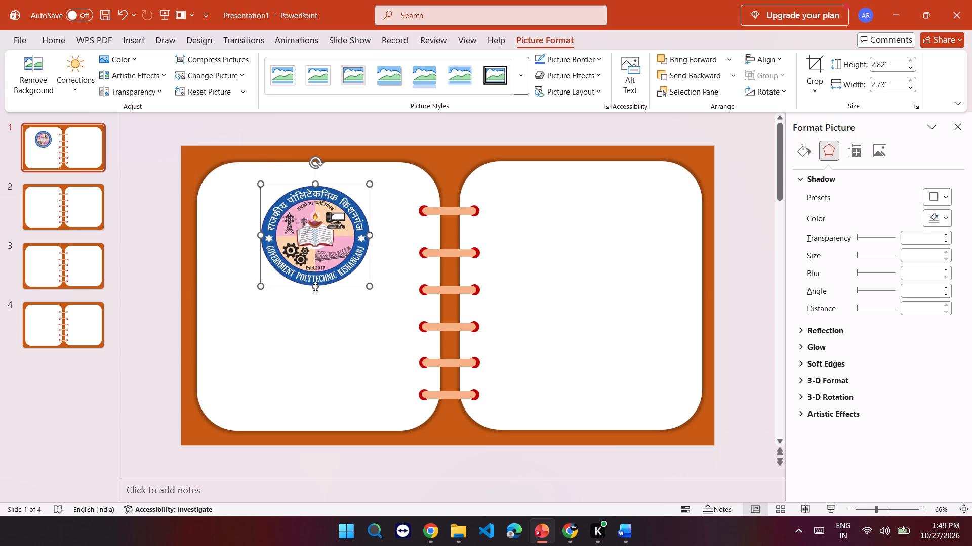
drag(323, 253, 322, 247)
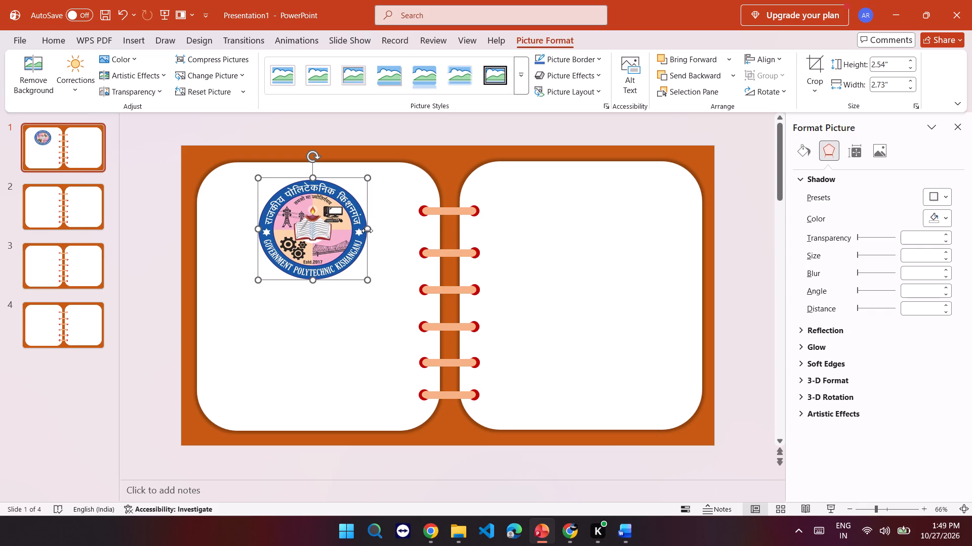
drag(368, 229, 358, 230)
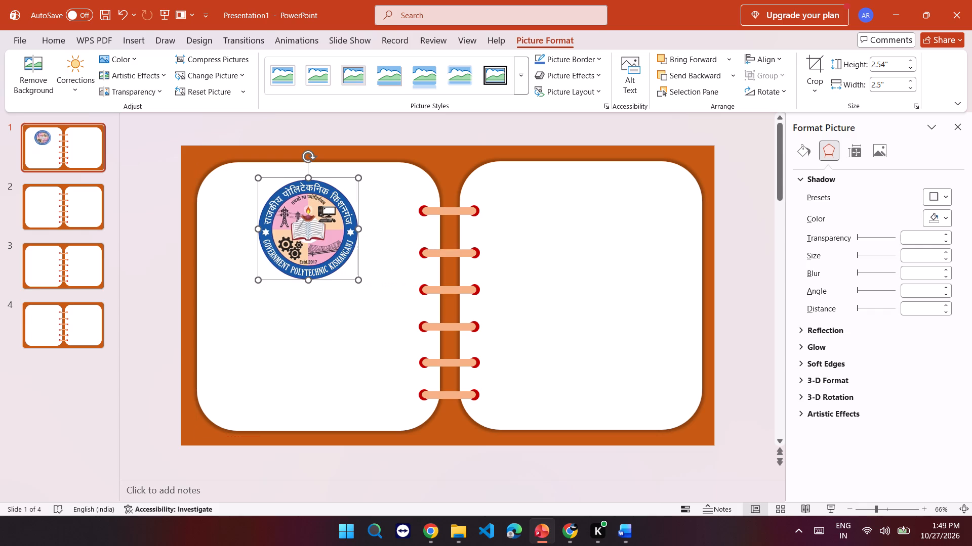
drag(320, 237, 325, 230)
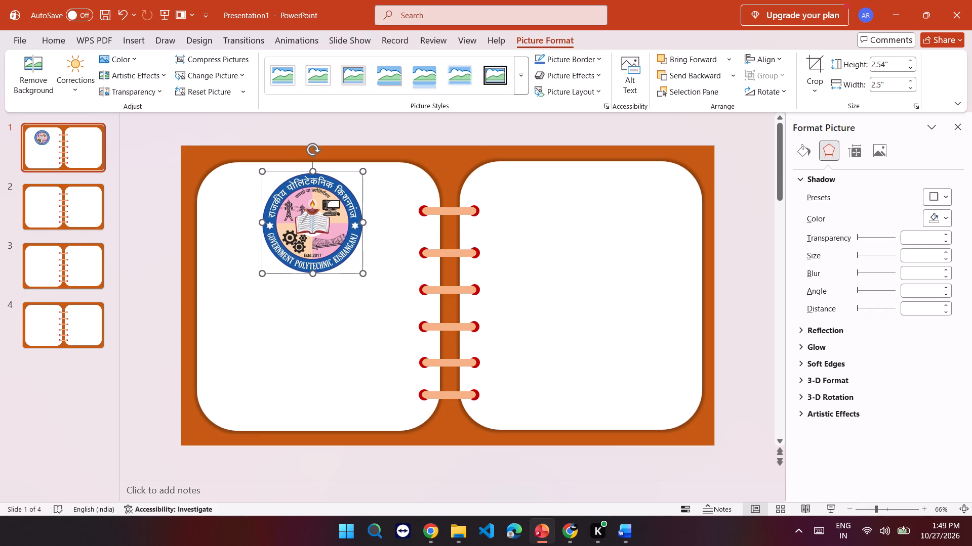
Move the logo slightly lower and centre it horizontally on slide 1's left notebook page.
click(330, 295)
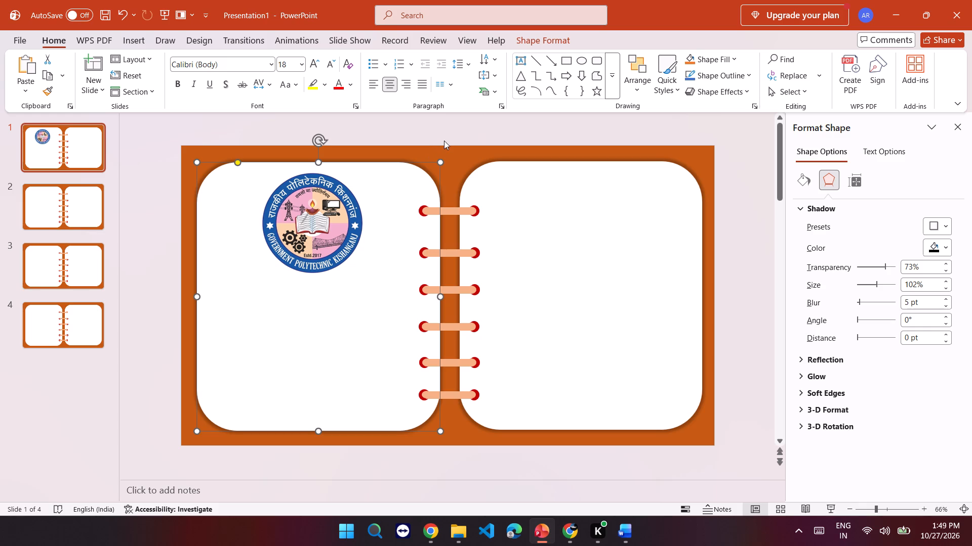
click(308, 286)
click(457, 155)
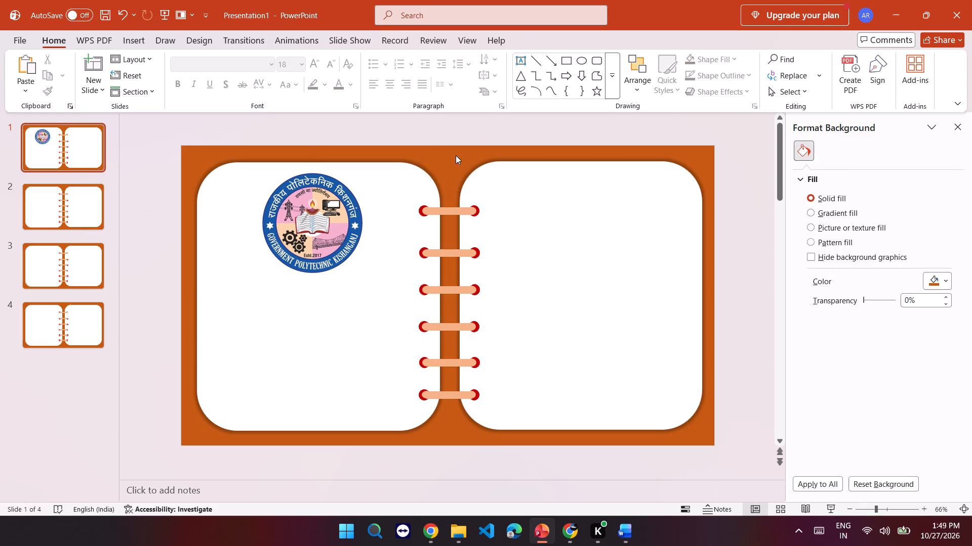
click(310, 220)
drag(310, 220, 309, 229)
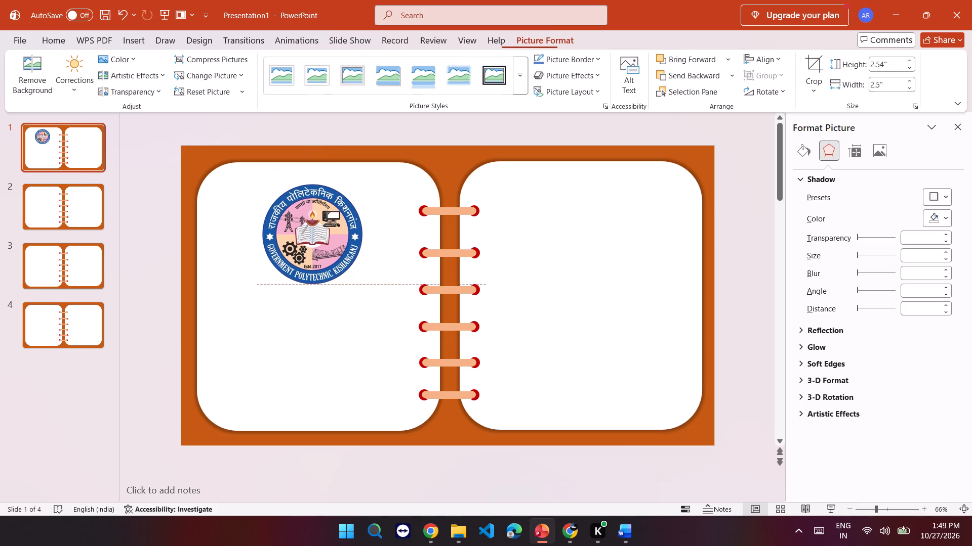
drag(309, 229, 315, 233)
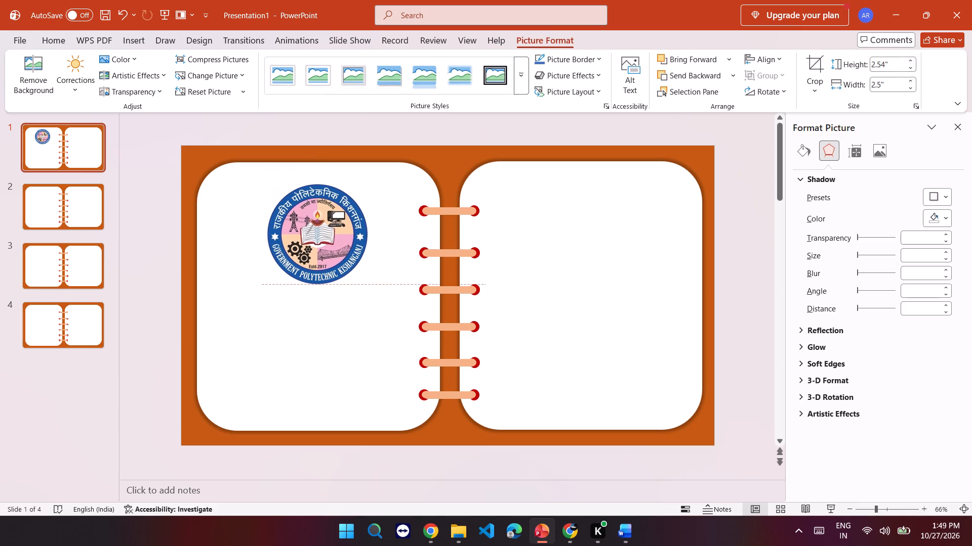
drag(315, 233, 315, 232)
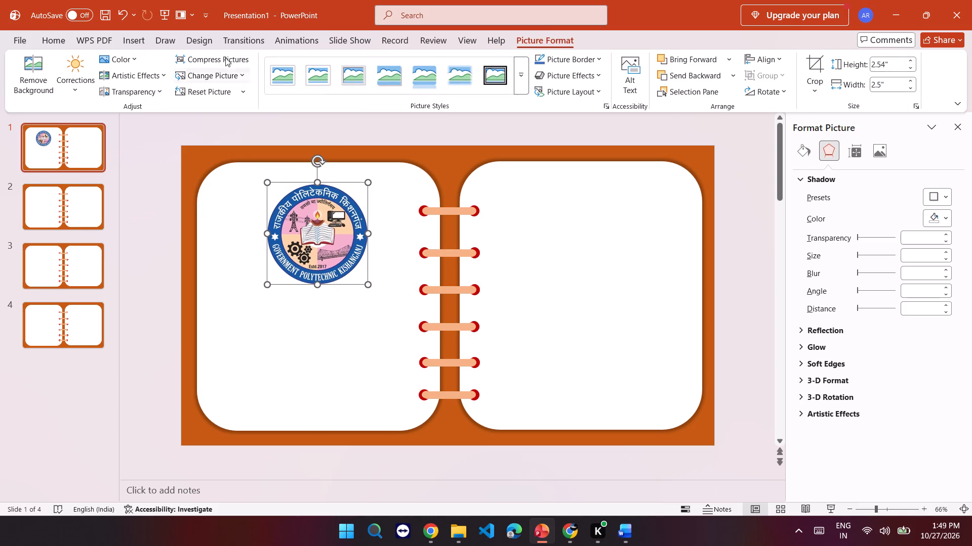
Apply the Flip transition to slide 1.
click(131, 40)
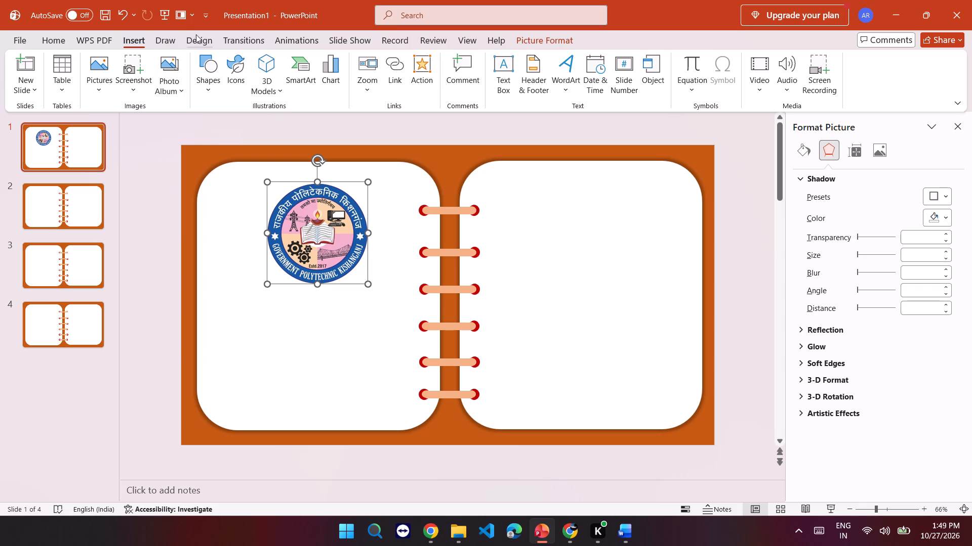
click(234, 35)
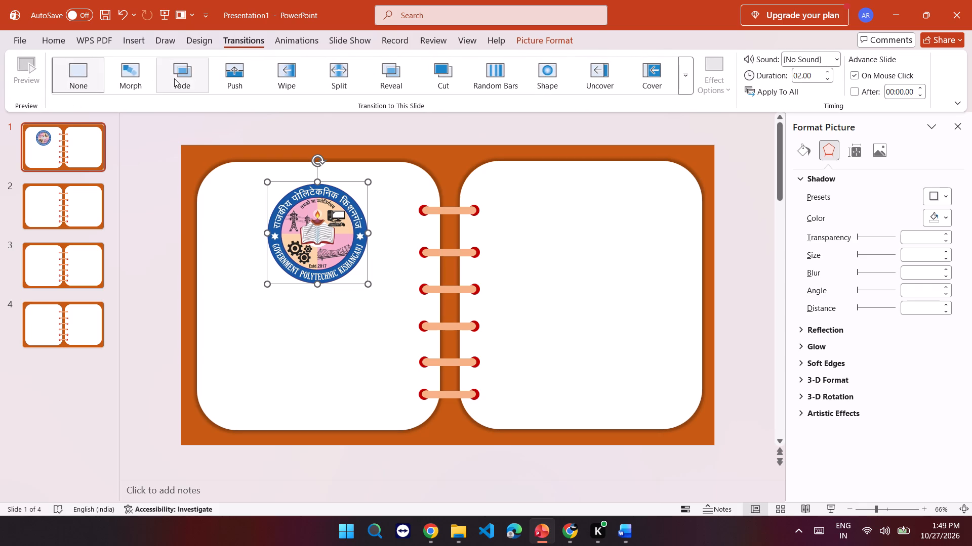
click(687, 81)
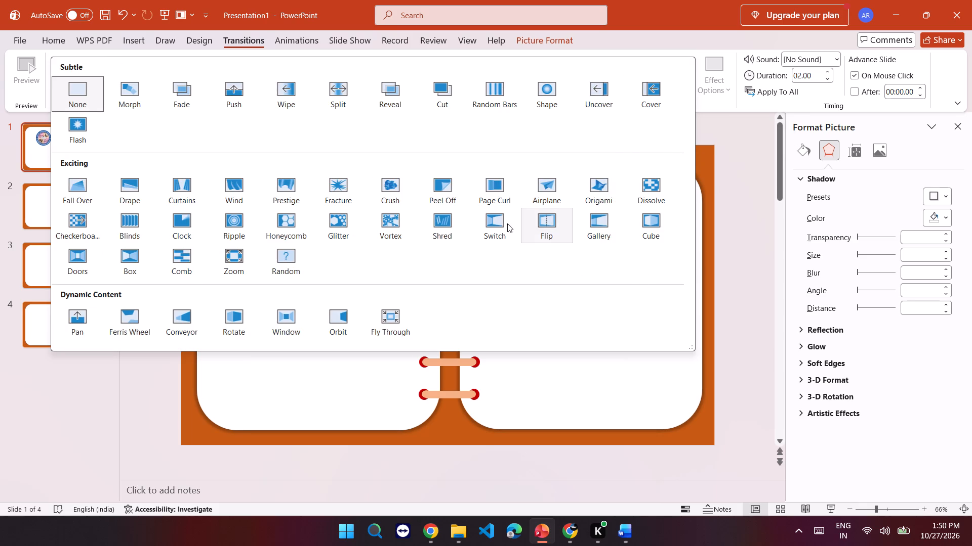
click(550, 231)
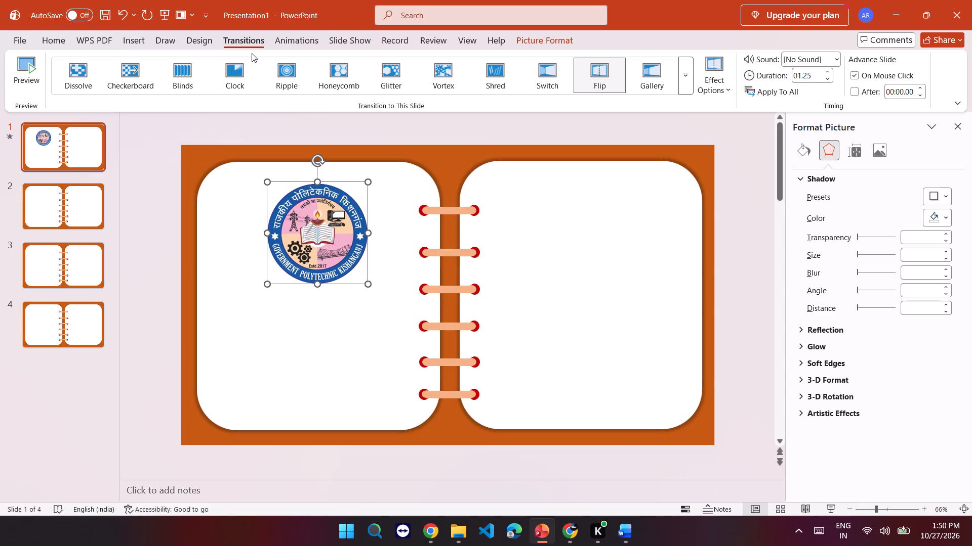
Change slide 1's transition to Uncover.
click(690, 69)
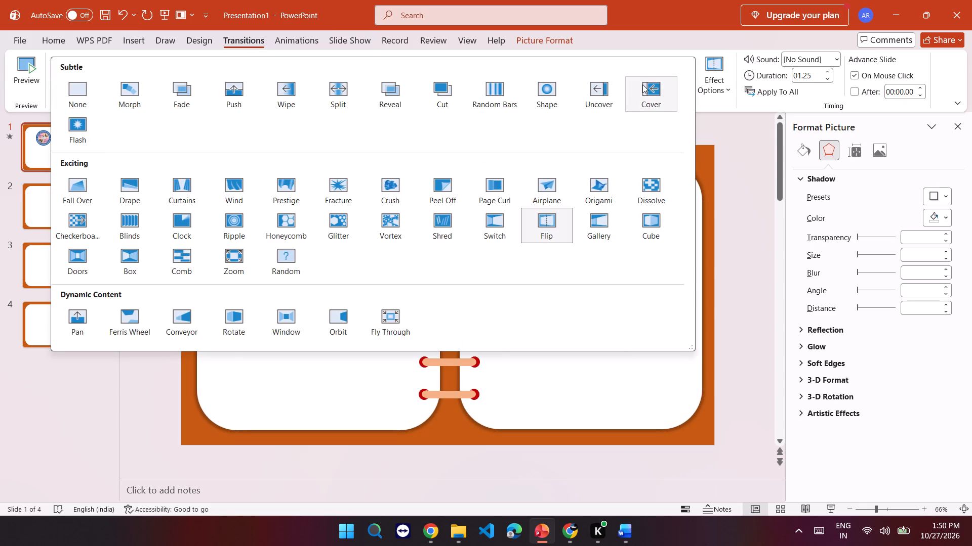
click(590, 84)
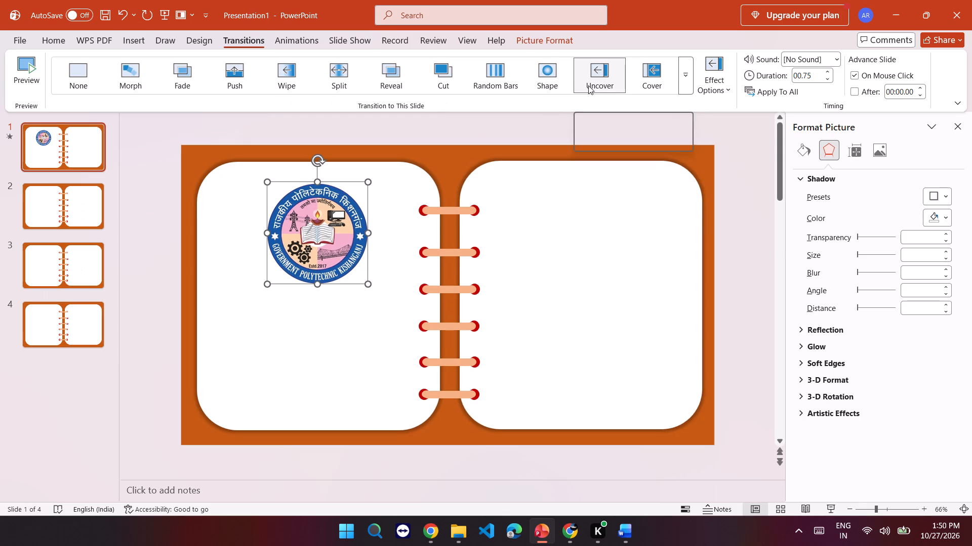
click(589, 68)
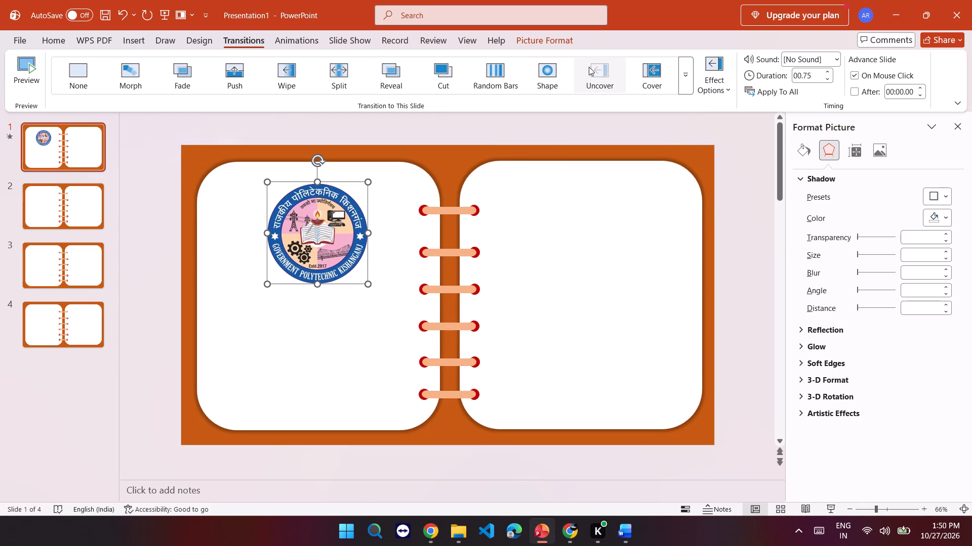
click(590, 66)
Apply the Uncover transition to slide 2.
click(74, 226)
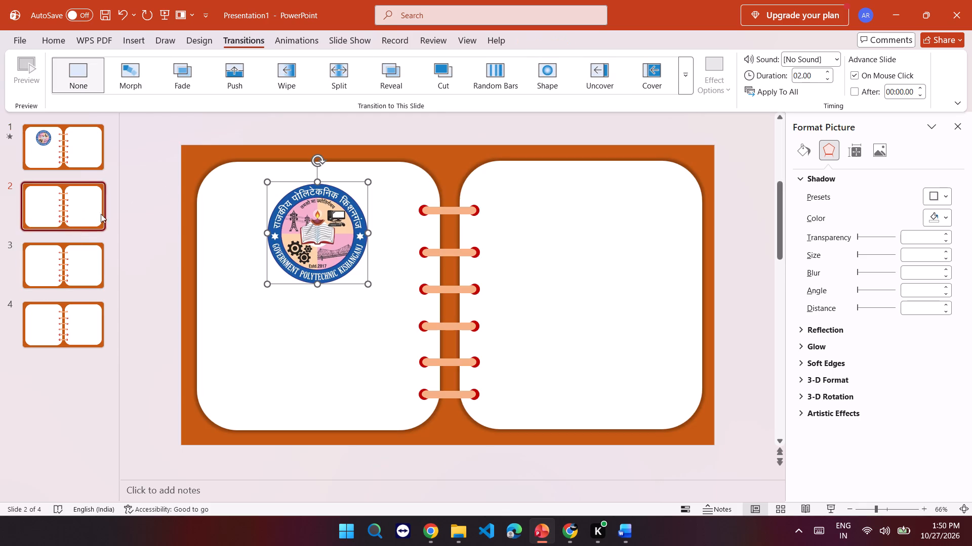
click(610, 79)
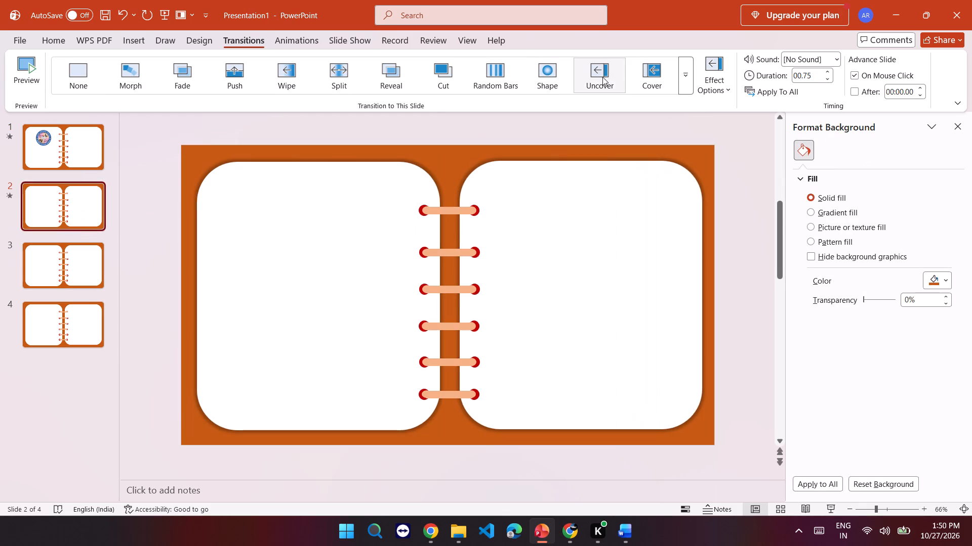
Change slide 2's transition to Page Curl.
click(691, 88)
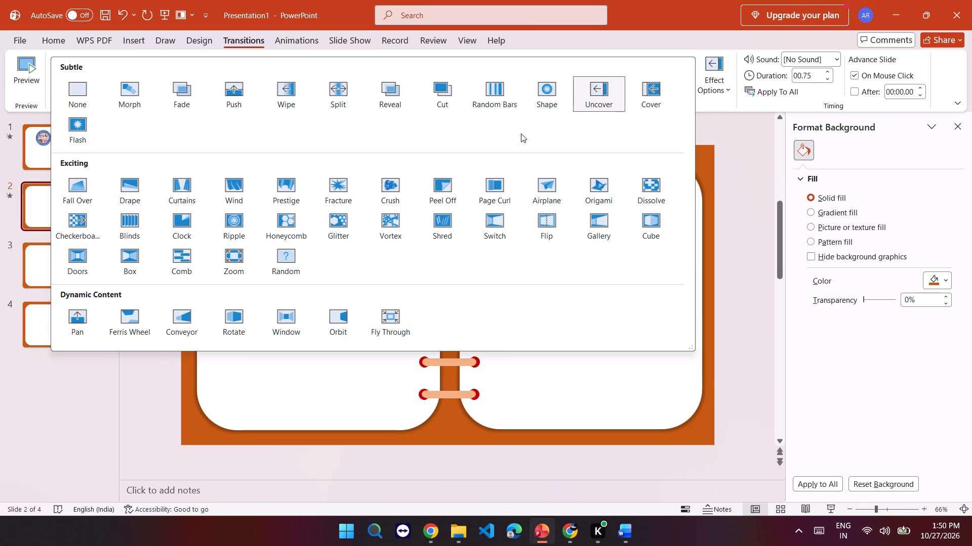
click(488, 188)
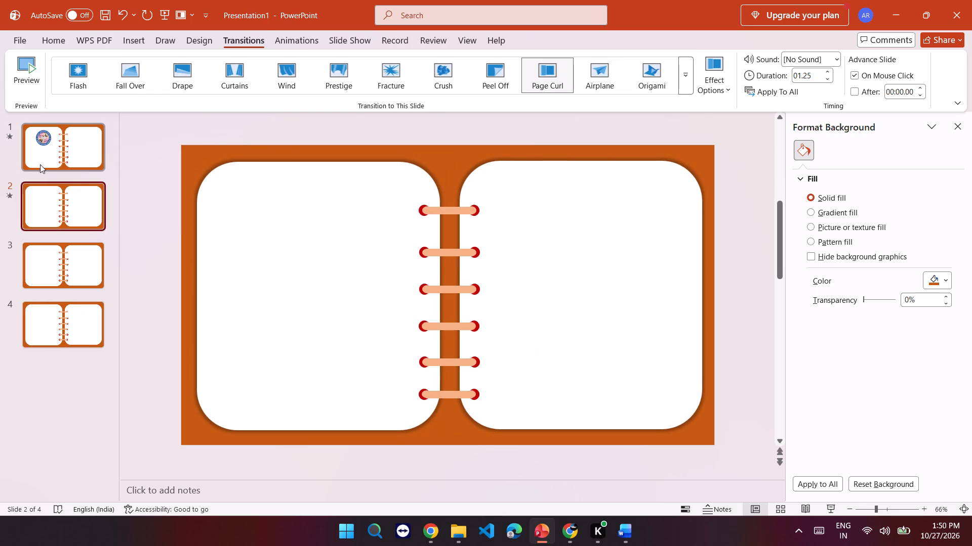
Apply the Page Curl transition to slide 3.
click(74, 261)
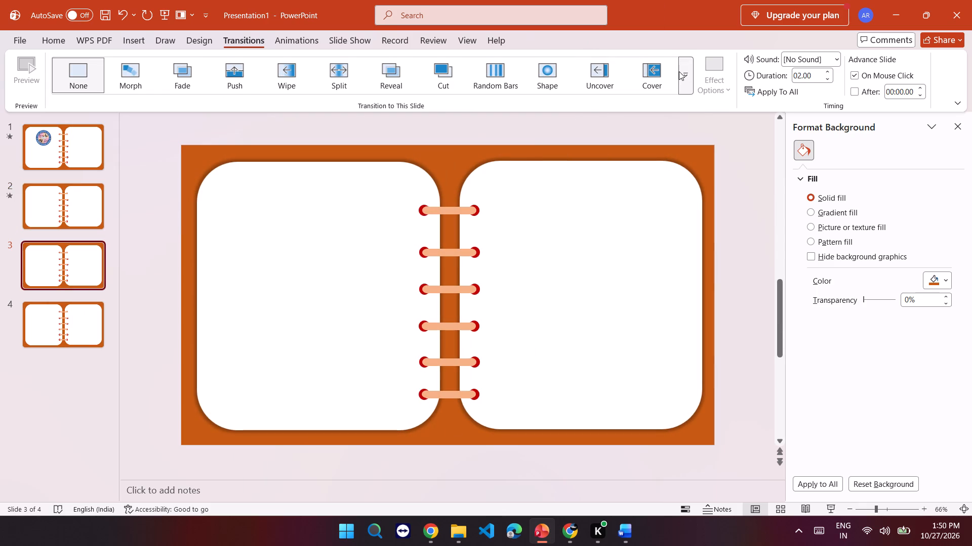
click(687, 75)
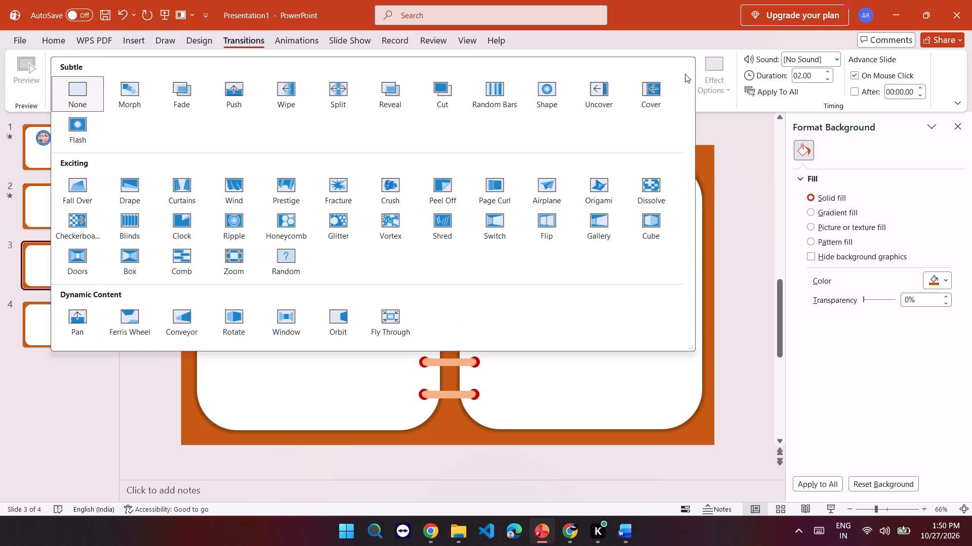
click(508, 189)
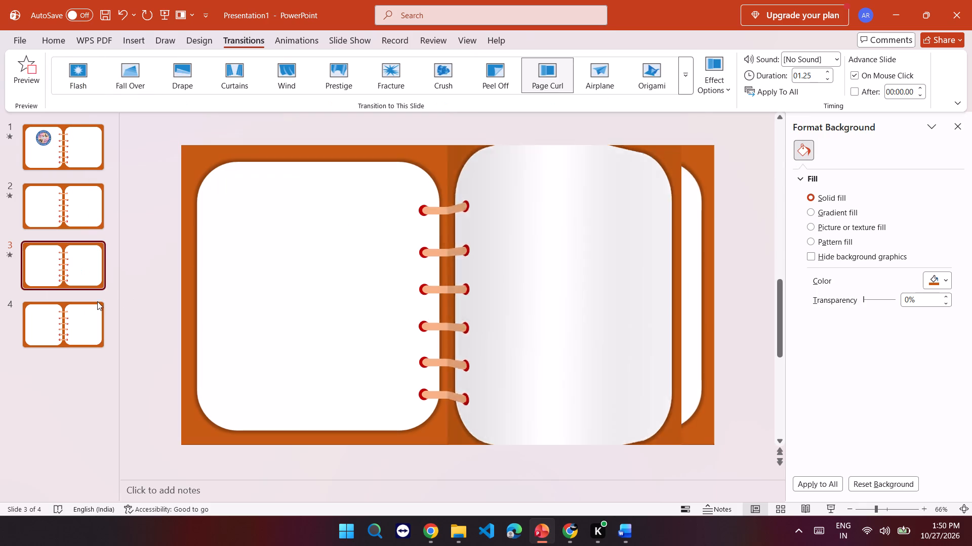
Apply the Page Curl transition to slide 4.
click(89, 315)
click(685, 80)
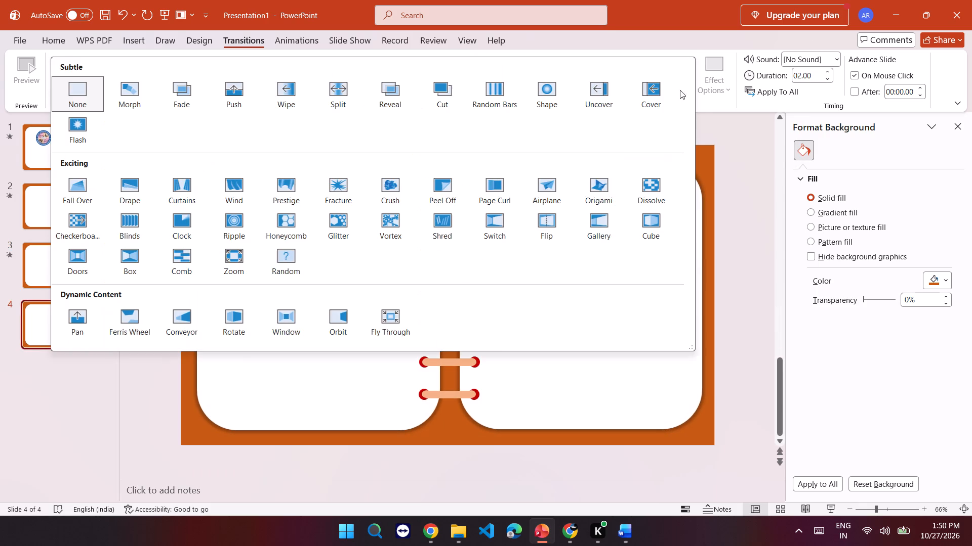
click(492, 191)
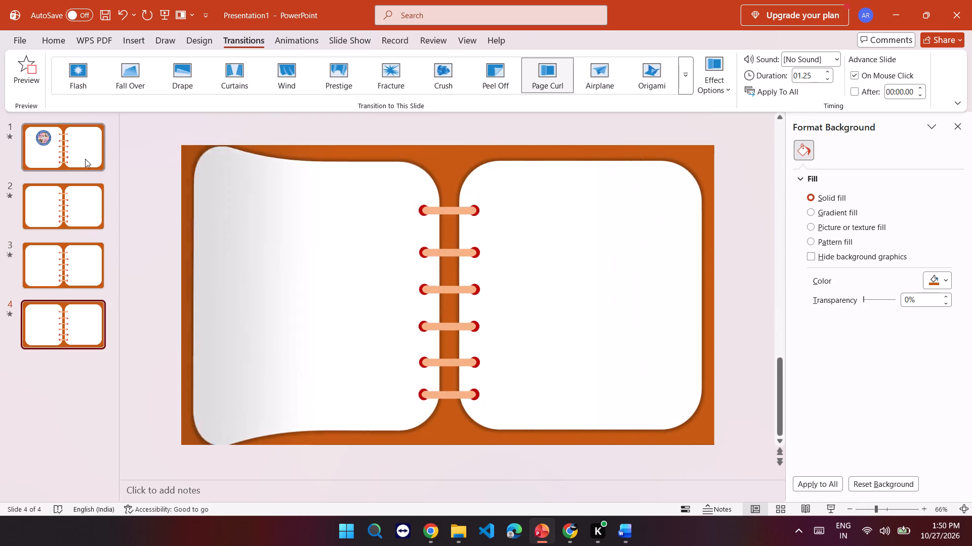
Play the slide show from slide 1 to check the page-turning transitions, and exit it.
click(85, 157)
click(825, 506)
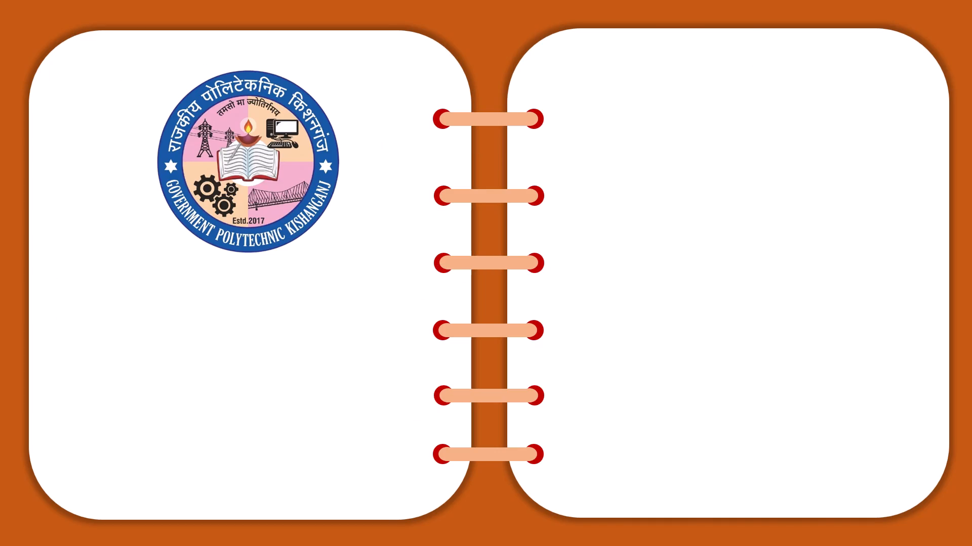
click(830, 363)
click(830, 362)
click(830, 362)
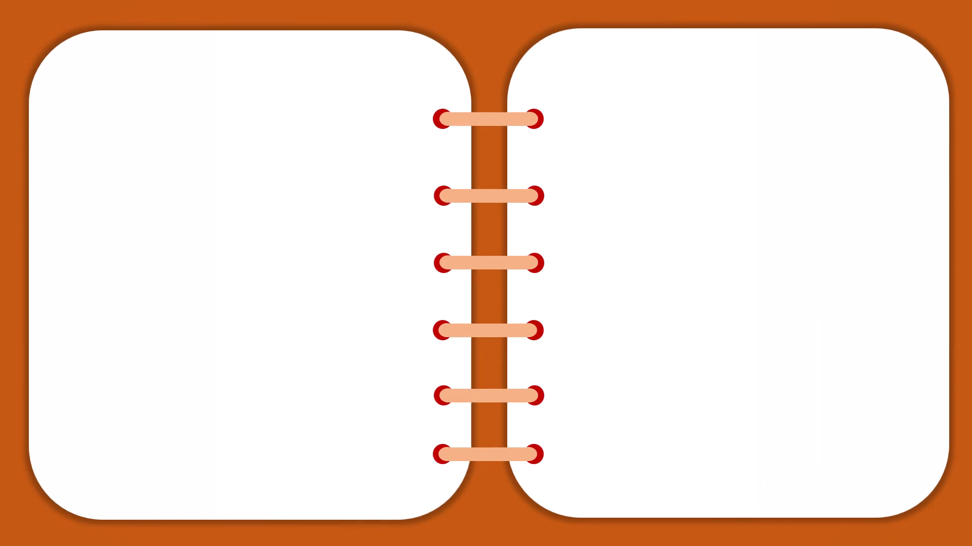
key(Escape)
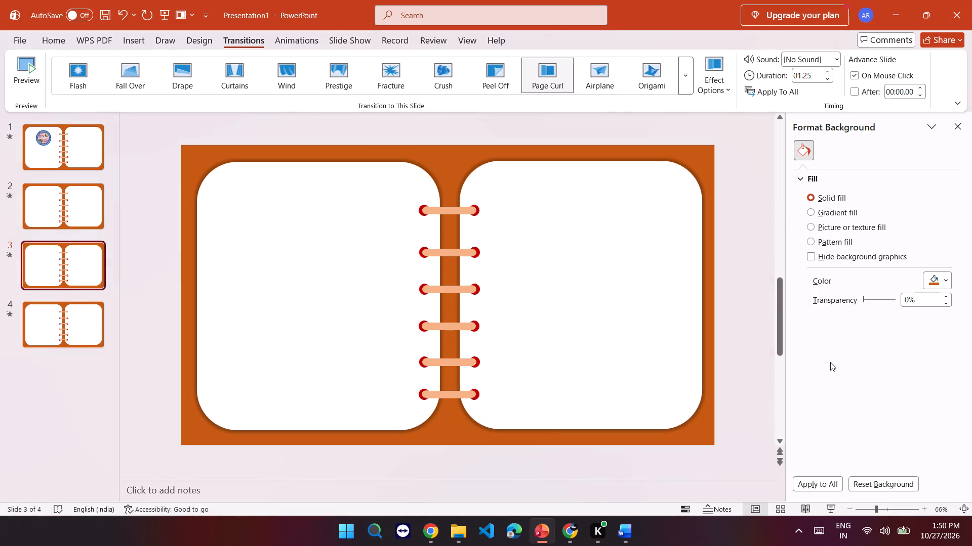
Move the college logo on slide 1 slightly up and centre it horizontally on the notebook's left page.
click(62, 141)
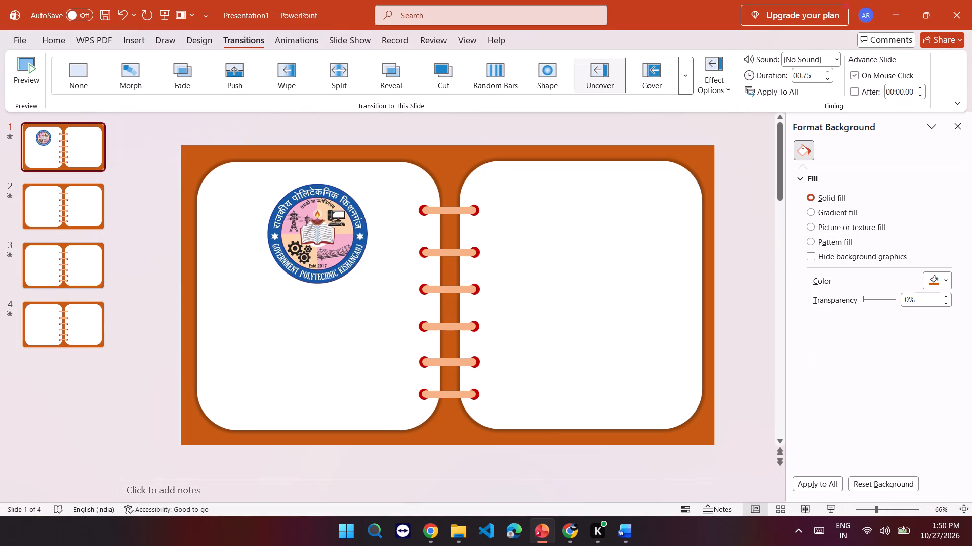
click(334, 236)
drag(325, 237, 319, 236)
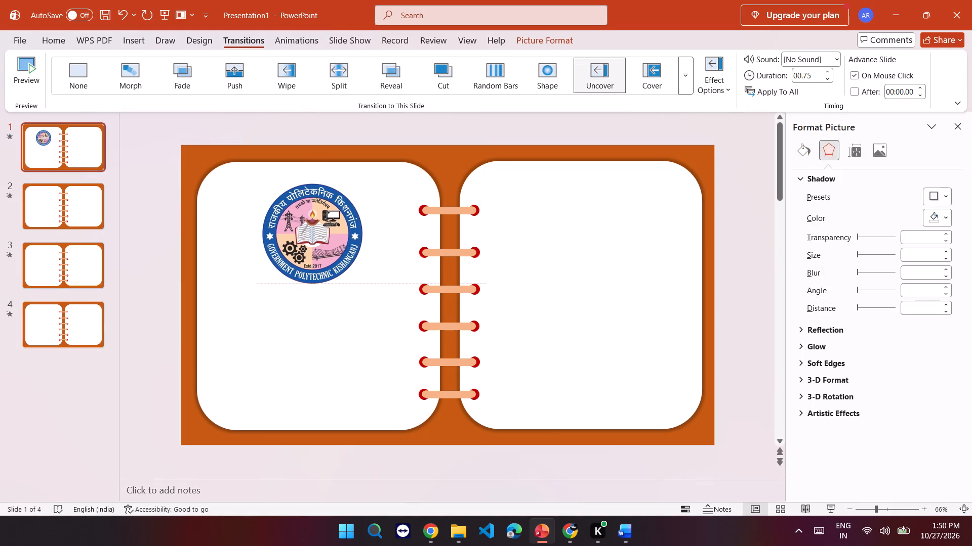
drag(319, 236, 326, 232)
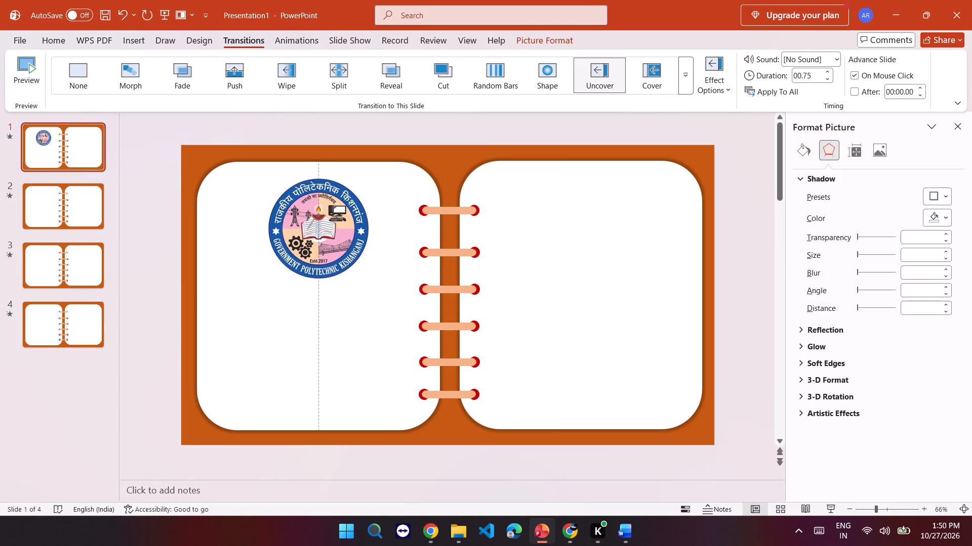
drag(326, 232, 327, 232)
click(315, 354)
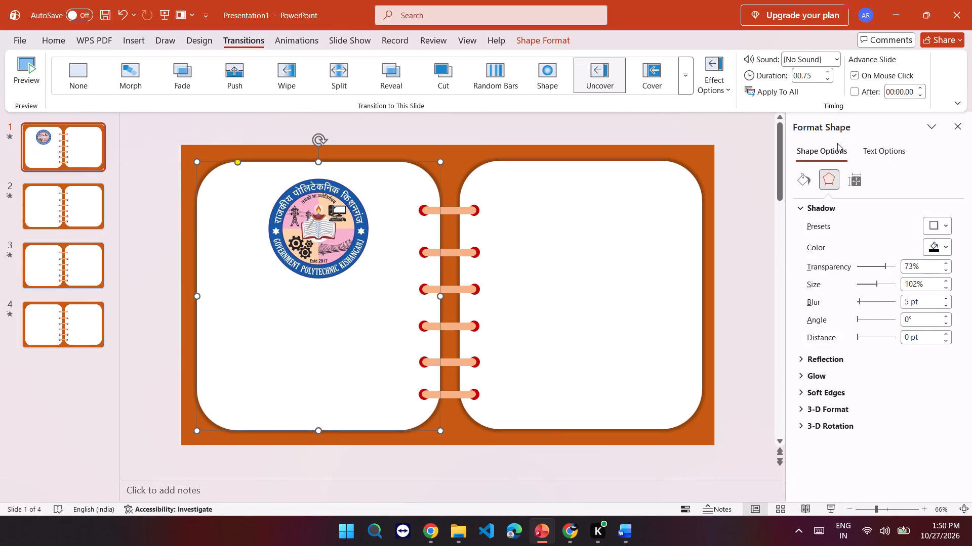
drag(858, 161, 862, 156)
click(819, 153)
Draw a text box below the logo on the left notebook page of slide 1.
drag(68, 43, 56, 43)
click(518, 61)
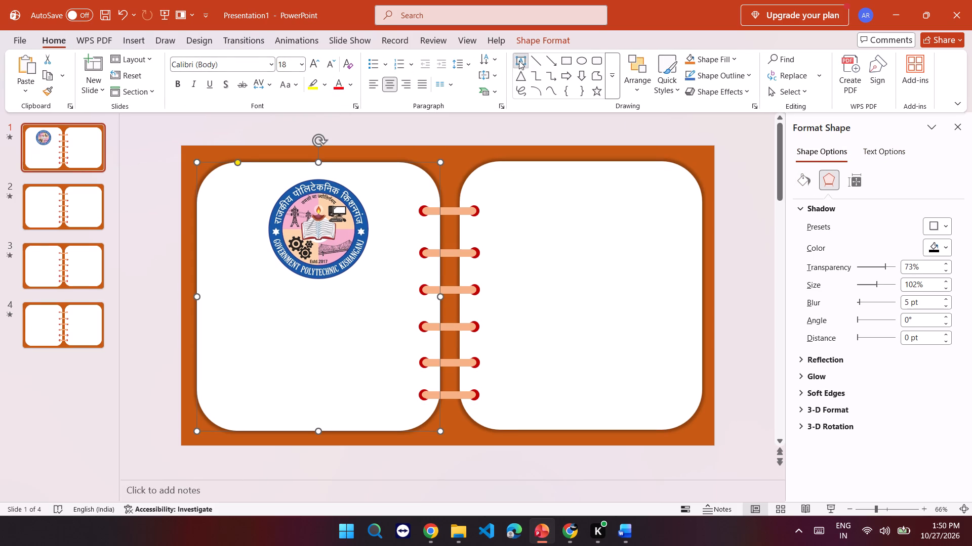
drag(258, 301, 402, 419)
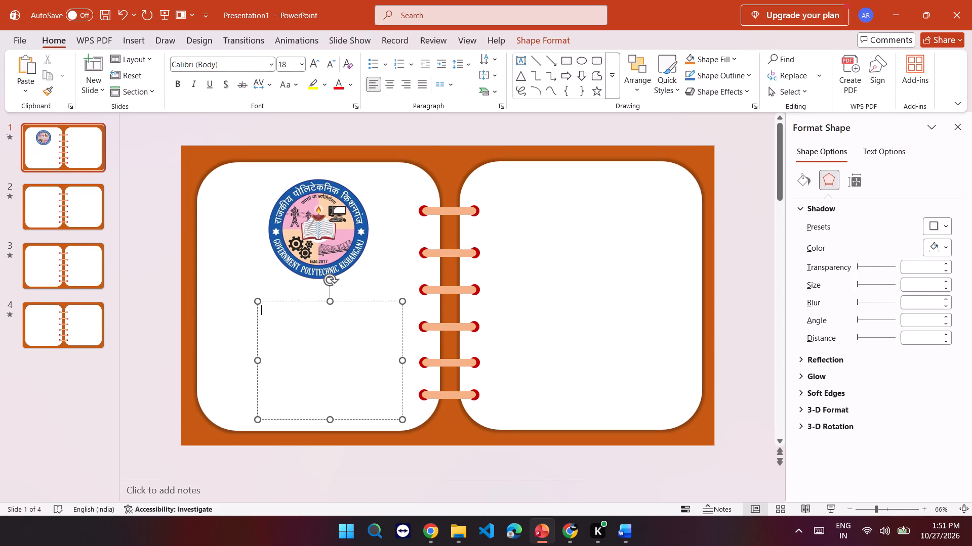
click(315, 333)
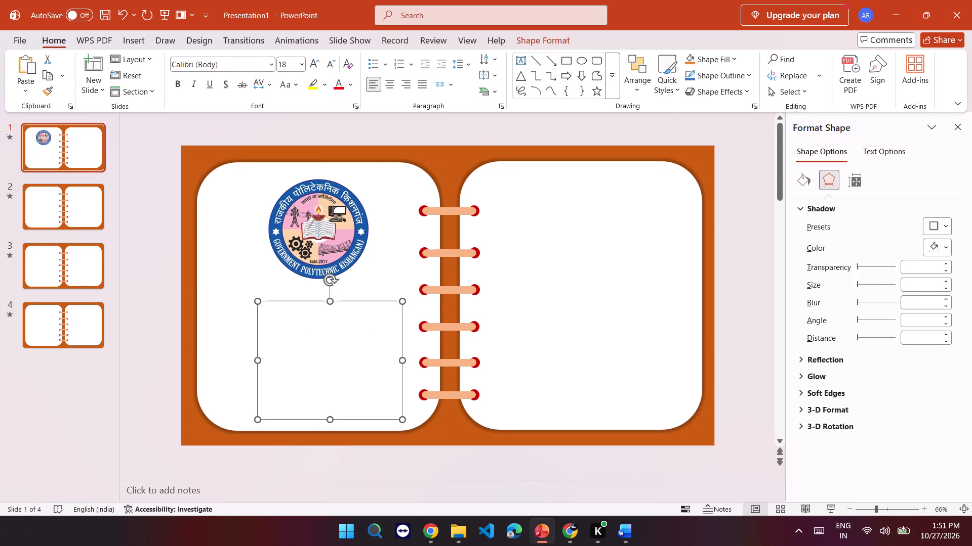
Enter the text "GOVERNMENT POLYTECHNIC KISHANGANJ" in the text box below the logo.
text(GP)
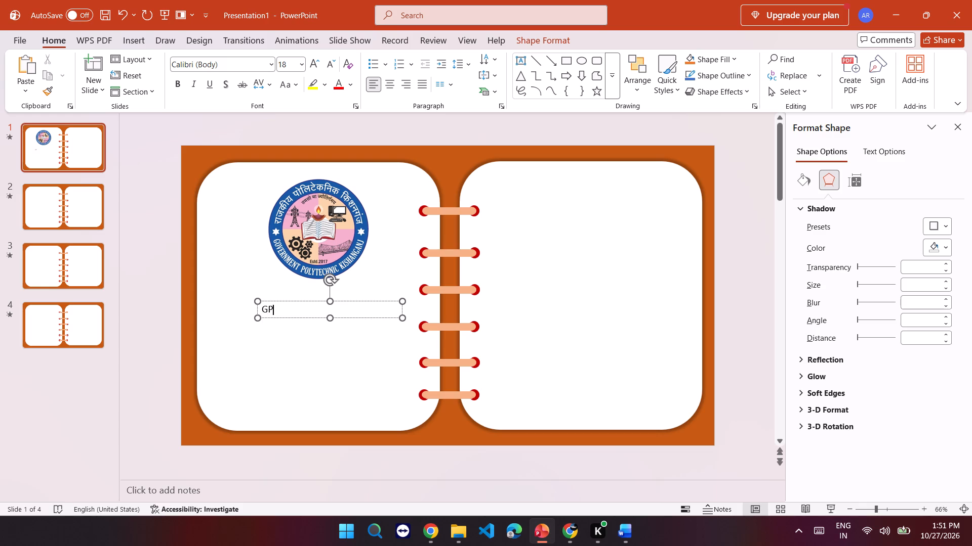
key(BackSpace)
key(v)
key(BackSpace)
text(OVERME)
key(BackSpace)
key(BackSpace)
text(NMENT)
key(space)
text(POLYTR)
key(BackSpace)
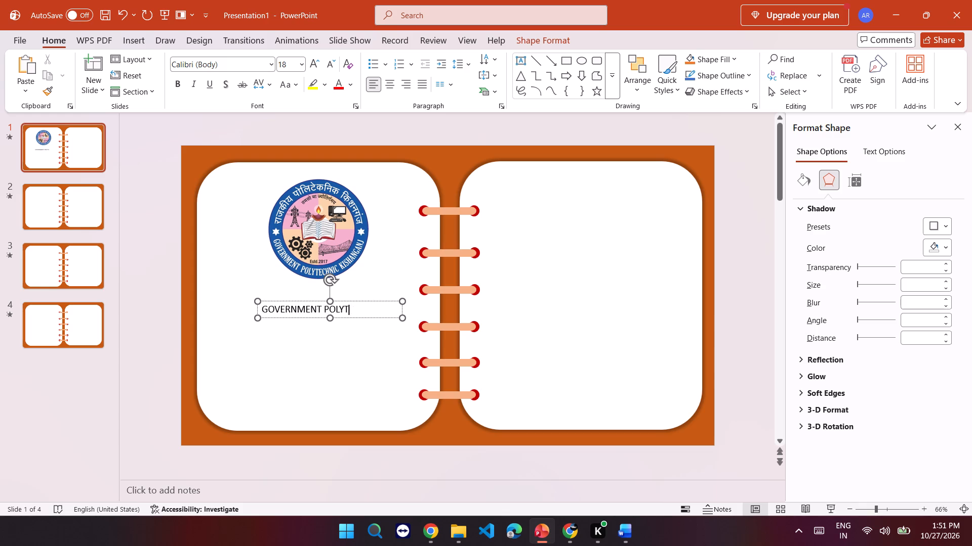
key(e)
text(CHNIC)
key(space)
text(KID)
key(BackSpace)
text(SHASN)
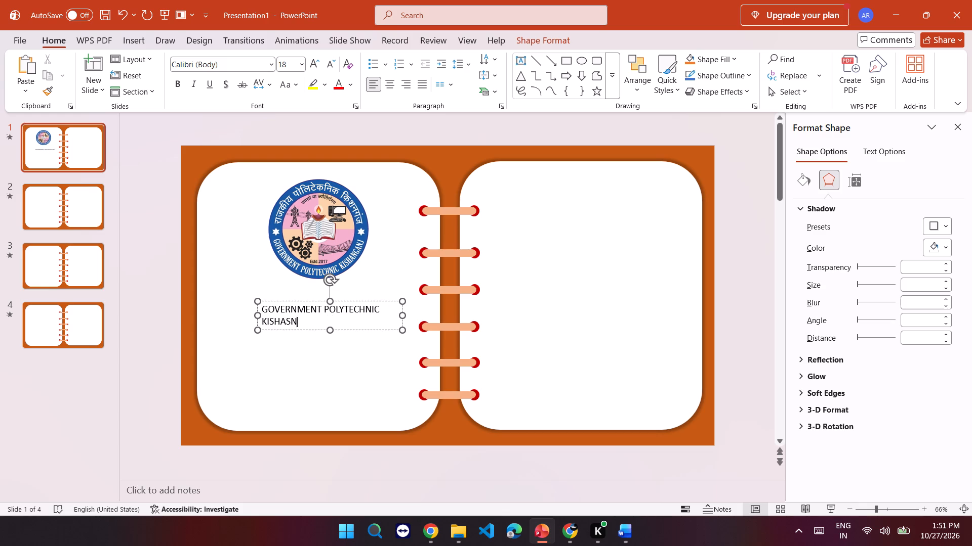
key(BackSpace)
key(BackSpace)
text(NGANJ)
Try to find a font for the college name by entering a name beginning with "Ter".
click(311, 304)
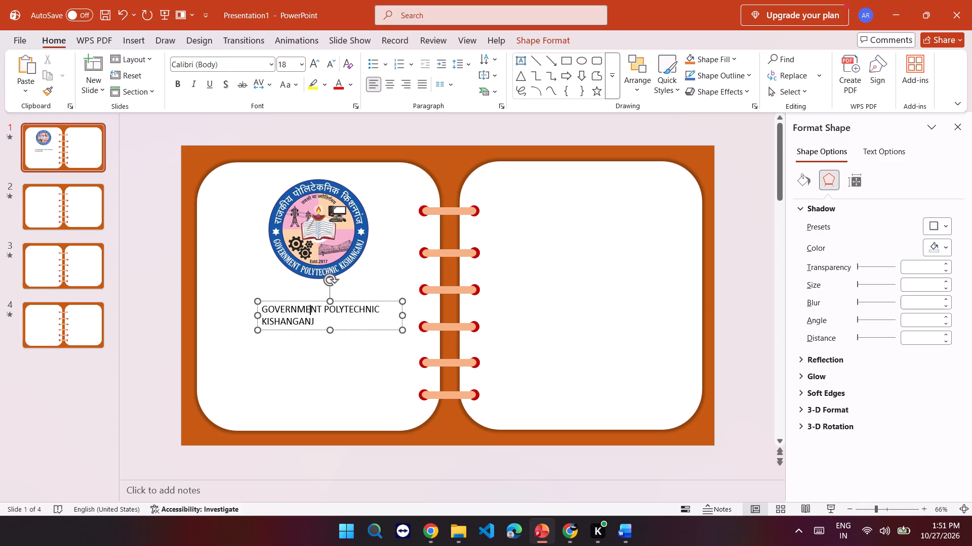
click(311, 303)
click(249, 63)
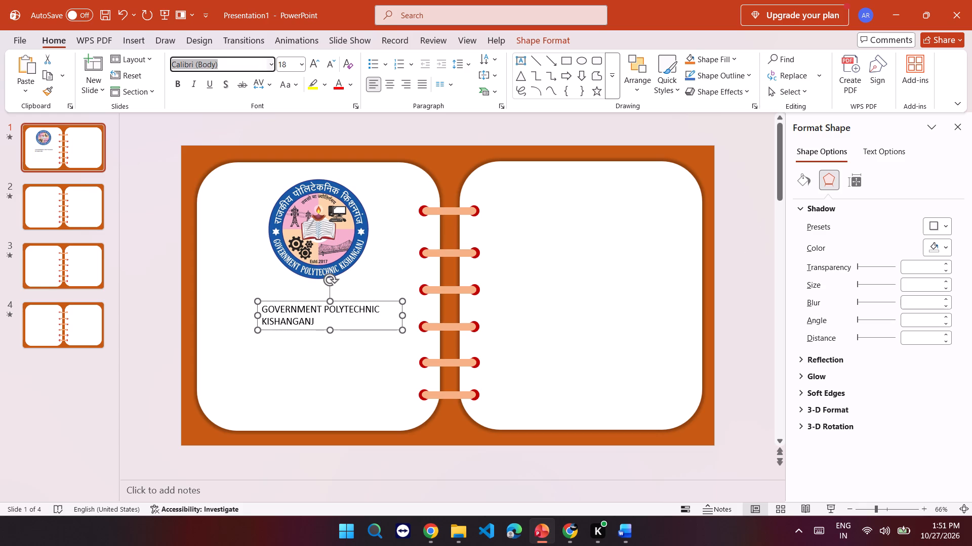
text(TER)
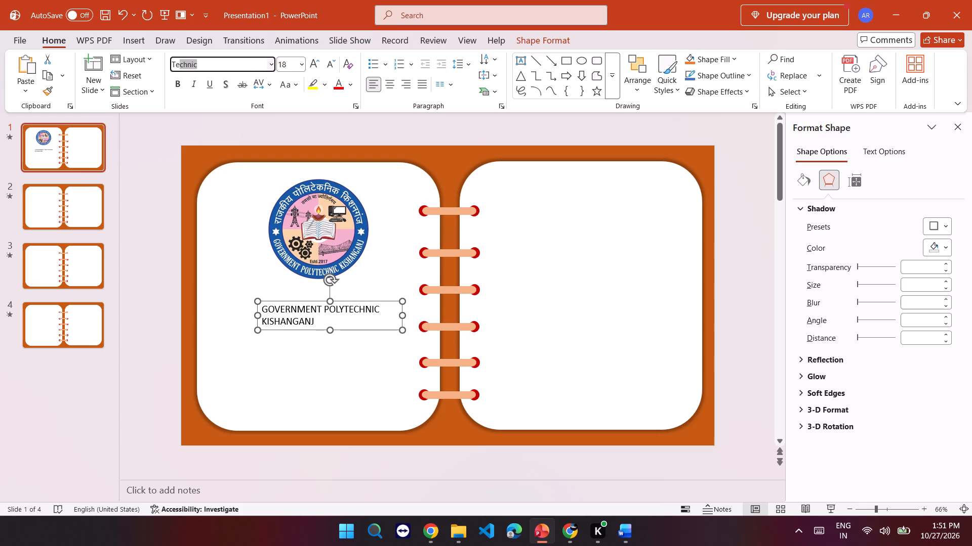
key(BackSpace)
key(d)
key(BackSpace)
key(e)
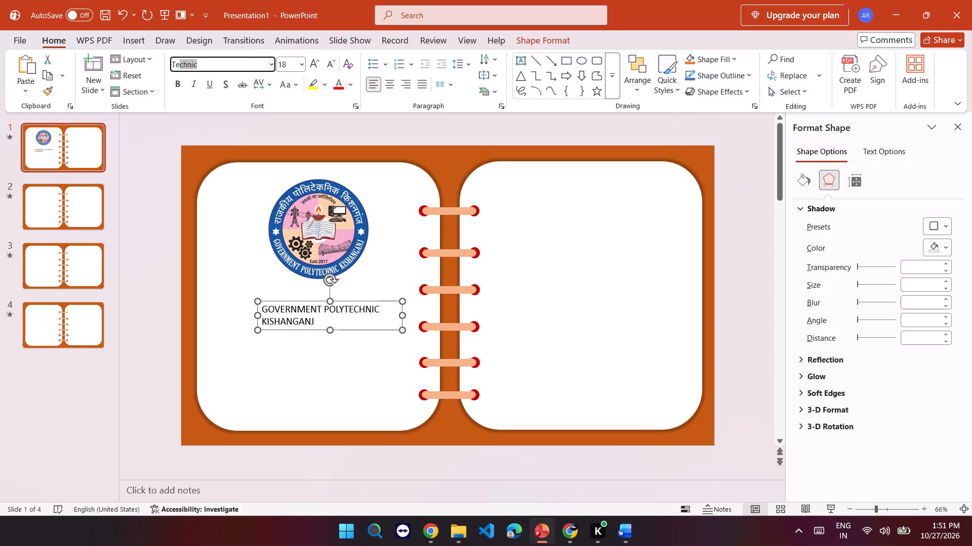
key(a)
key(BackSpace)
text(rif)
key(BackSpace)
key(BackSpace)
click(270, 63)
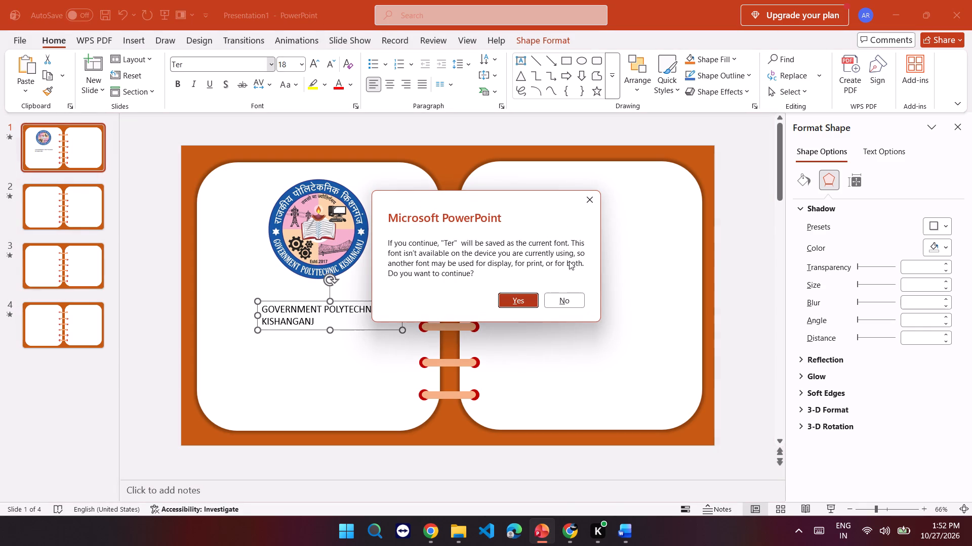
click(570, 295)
Browse the available fonts for one to use on the college name below the logo.
scroll(252, 245, down, 2)
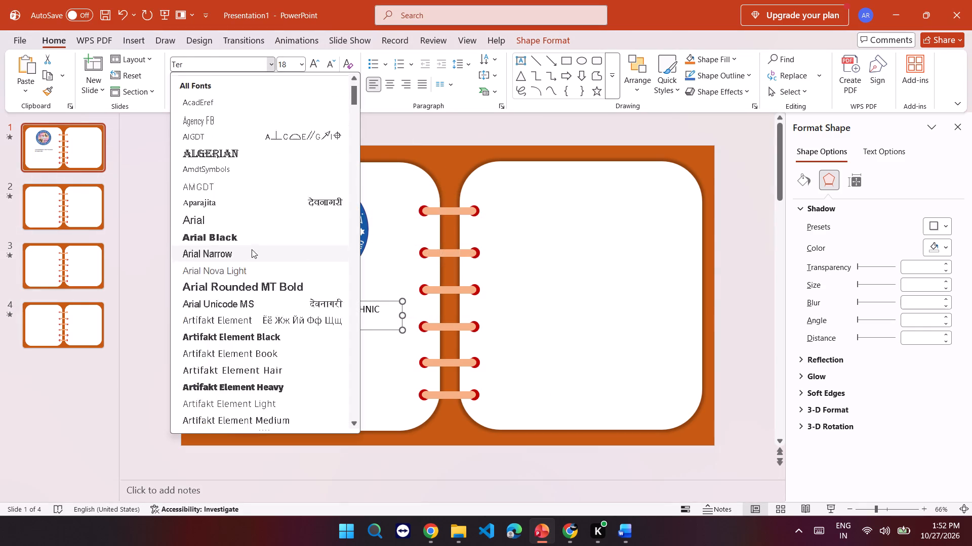
scroll(252, 249, down, 5)
scroll(248, 291, down, 5)
scroll(260, 247, down, 5)
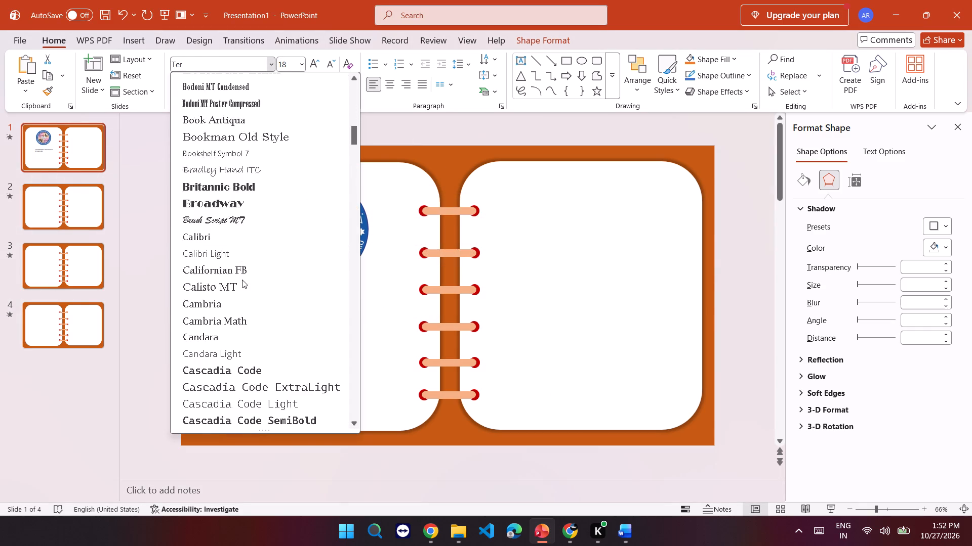
scroll(242, 280, down, 15)
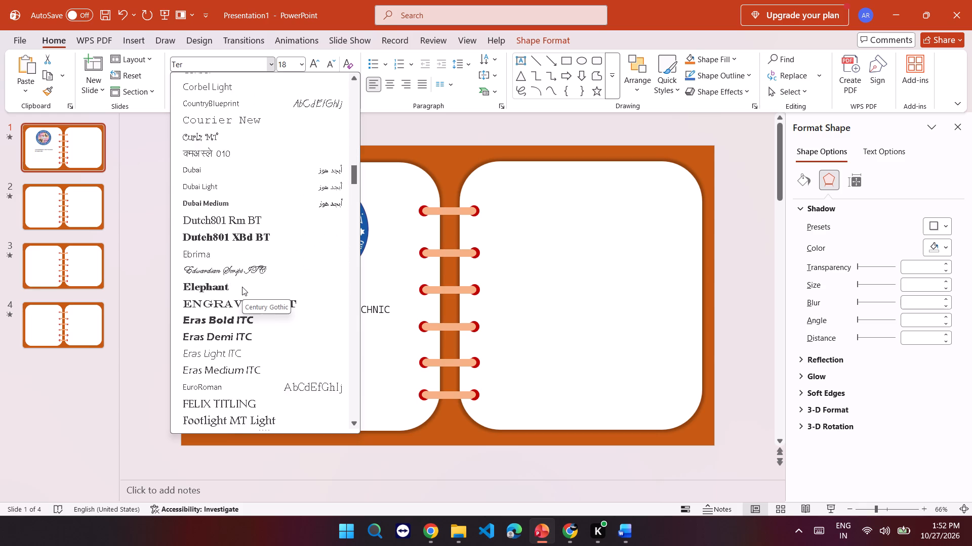
scroll(242, 287, down, 2)
scroll(242, 287, up, 1)
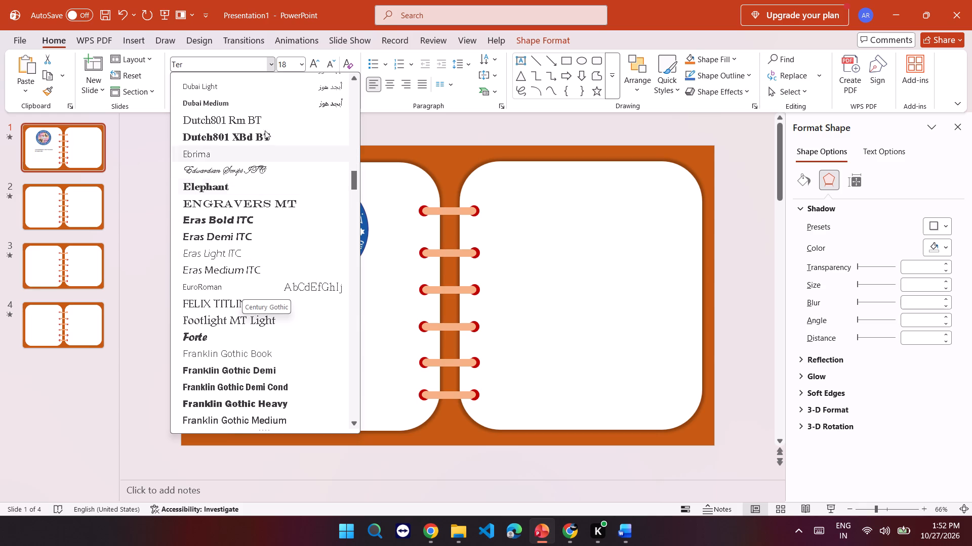
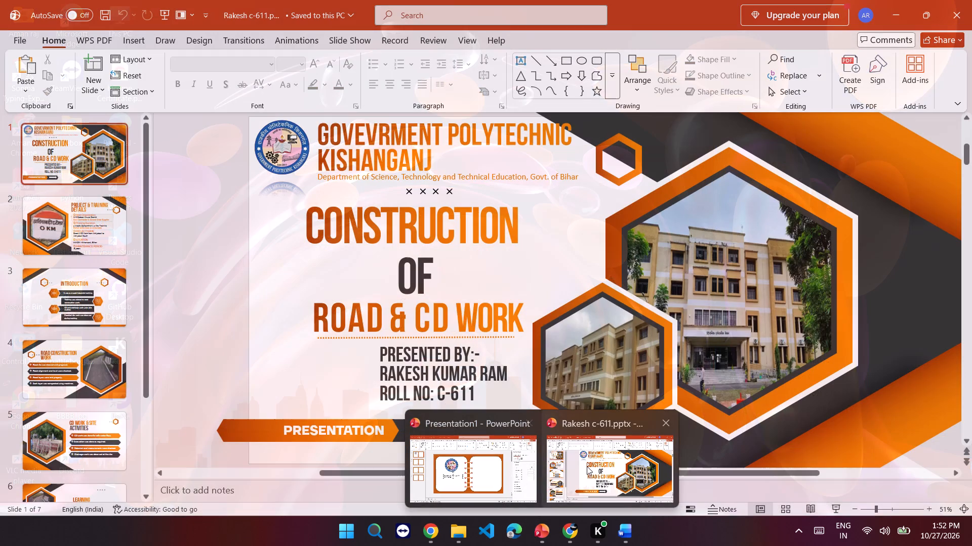
Switch to the road and CD work presentation and check which font its college name heading uses.
click(583, 467)
click(363, 133)
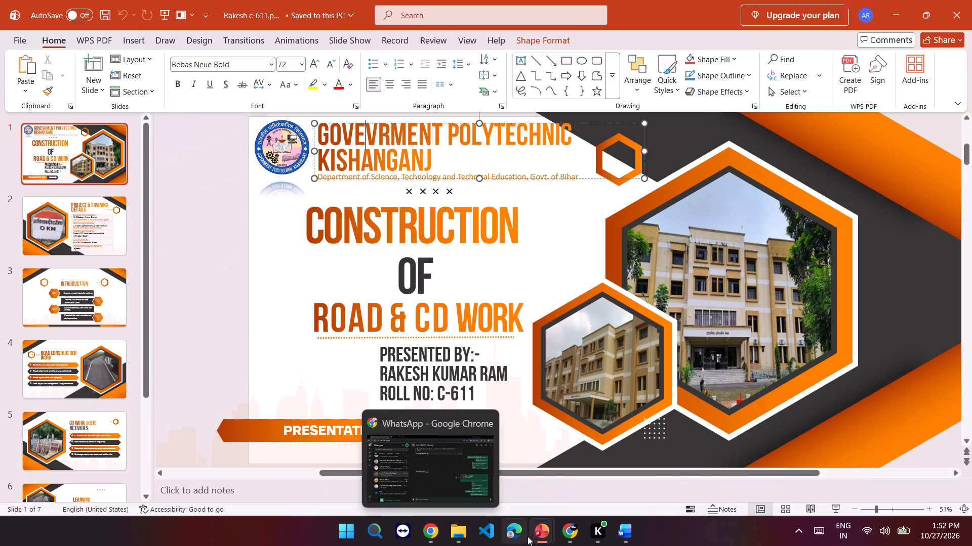
Return to Presentation1 and look up a font beginning with "beb" for the college name below the logo.
click(495, 485)
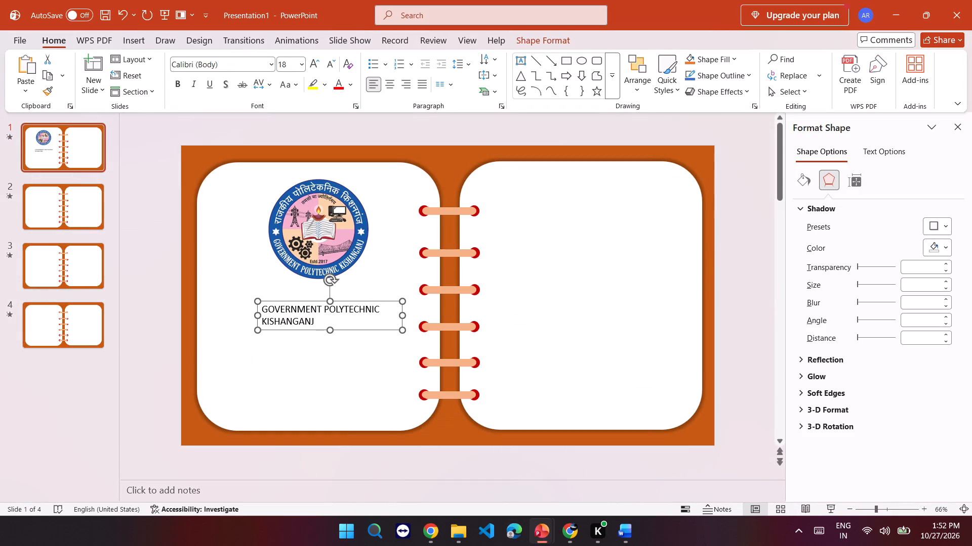
click(338, 301)
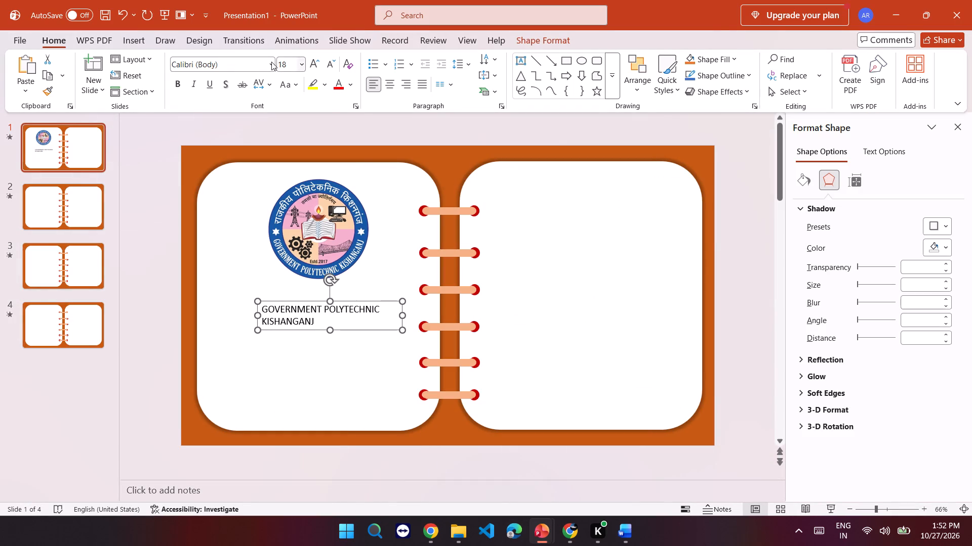
click(271, 63)
text(beb)
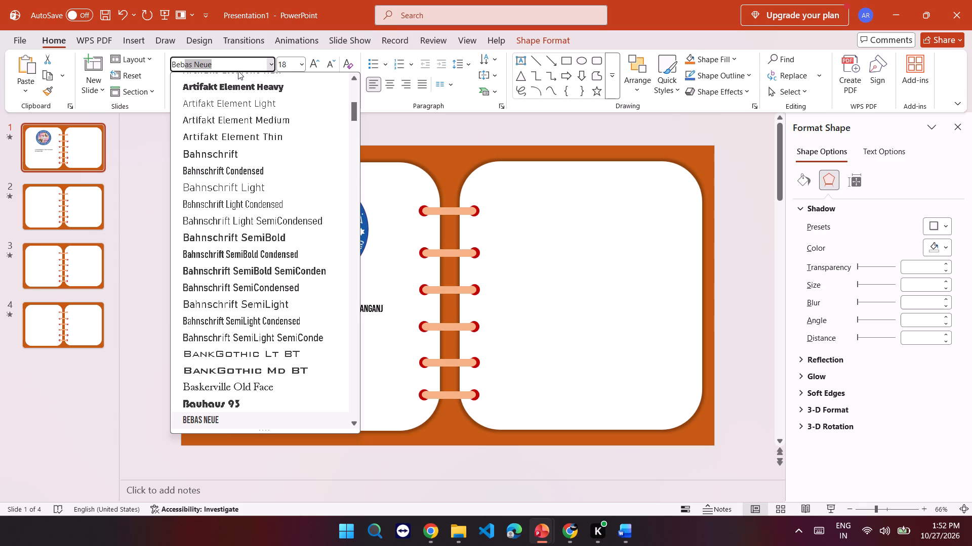
Browse the font list around the Bebas entries for a font matching the heading of the other presentation.
scroll(231, 333, down, 2)
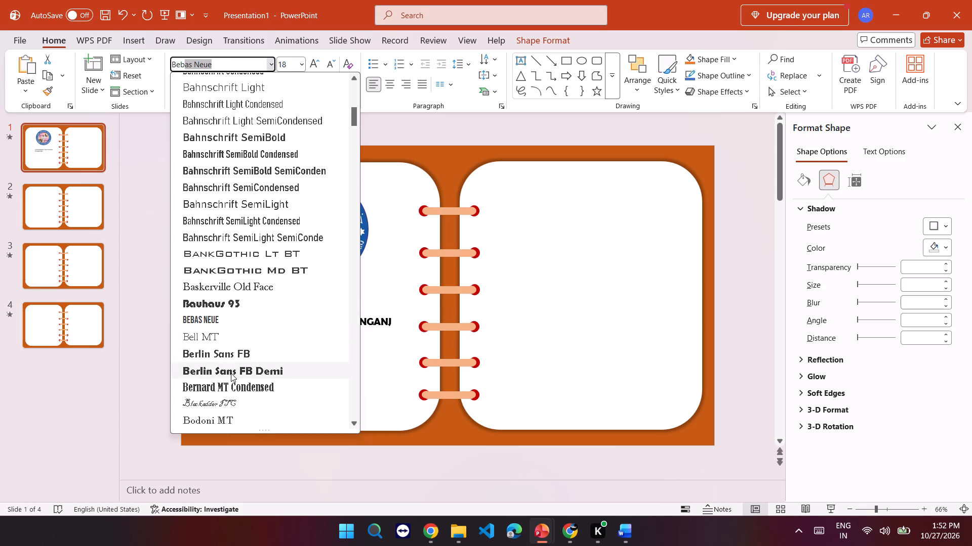
scroll(237, 372, down, 4)
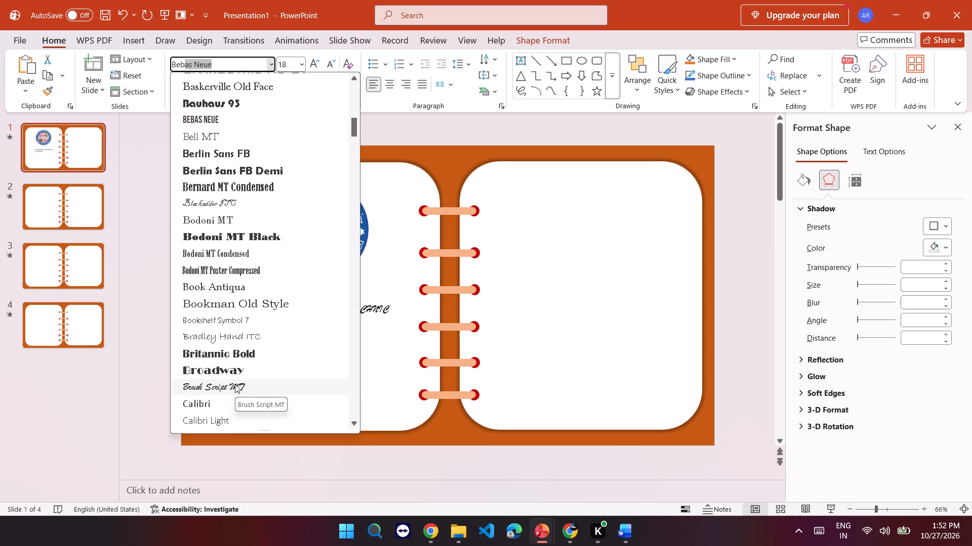
scroll(261, 339, down, 2)
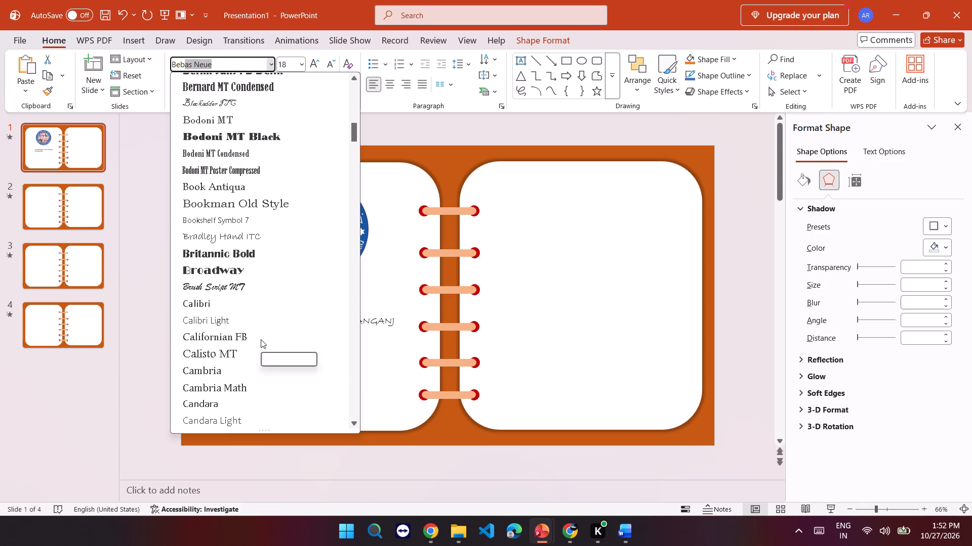
scroll(261, 339, down, 7)
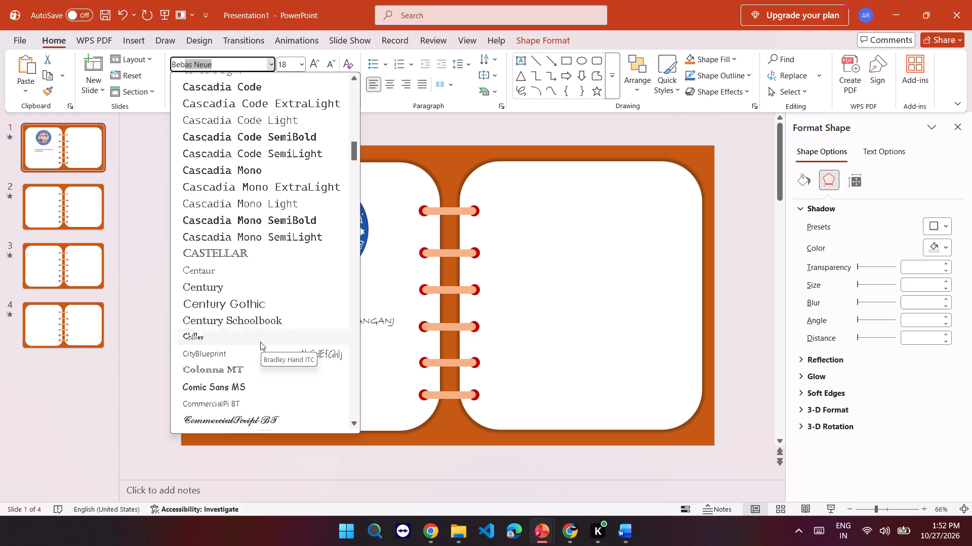
scroll(260, 342, down, 2)
scroll(260, 342, up, 4)
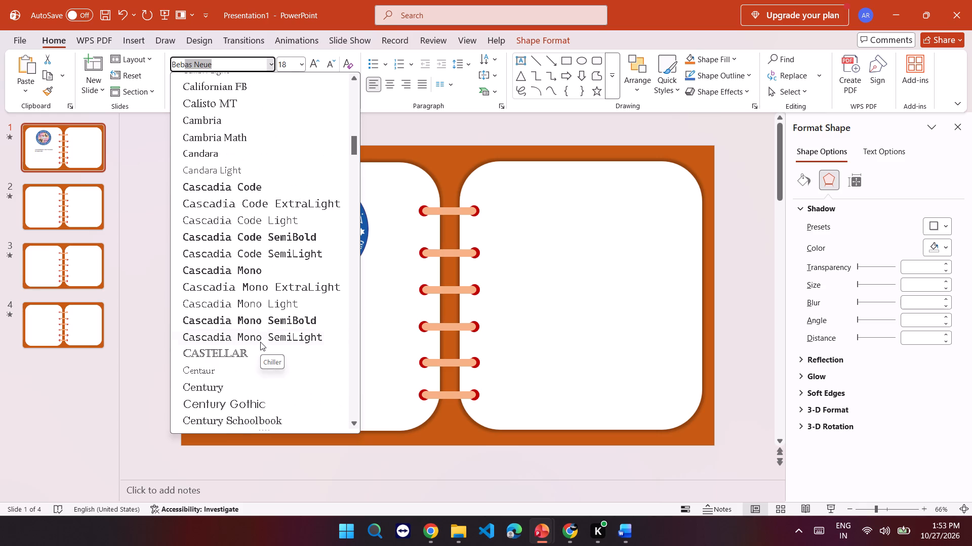
scroll(260, 343, up, 4)
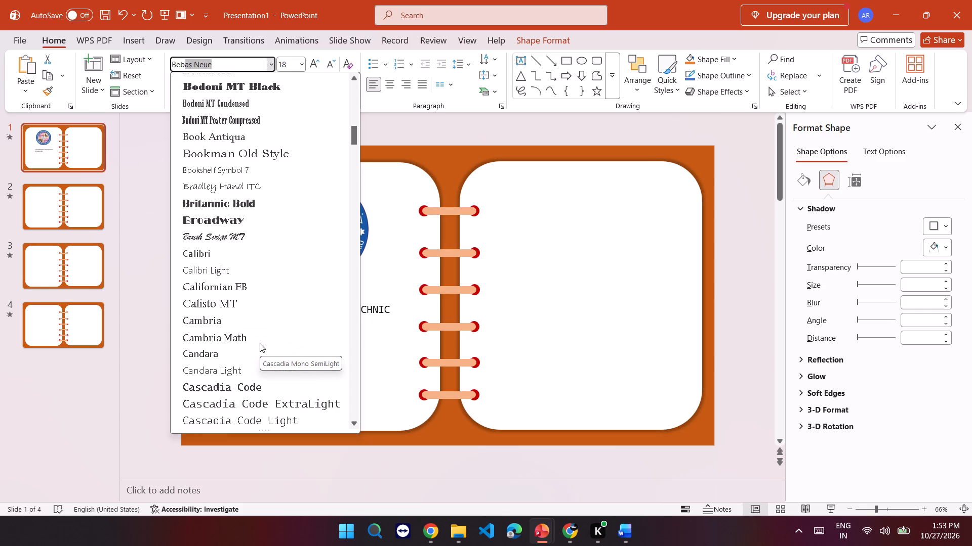
scroll(260, 343, up, 1)
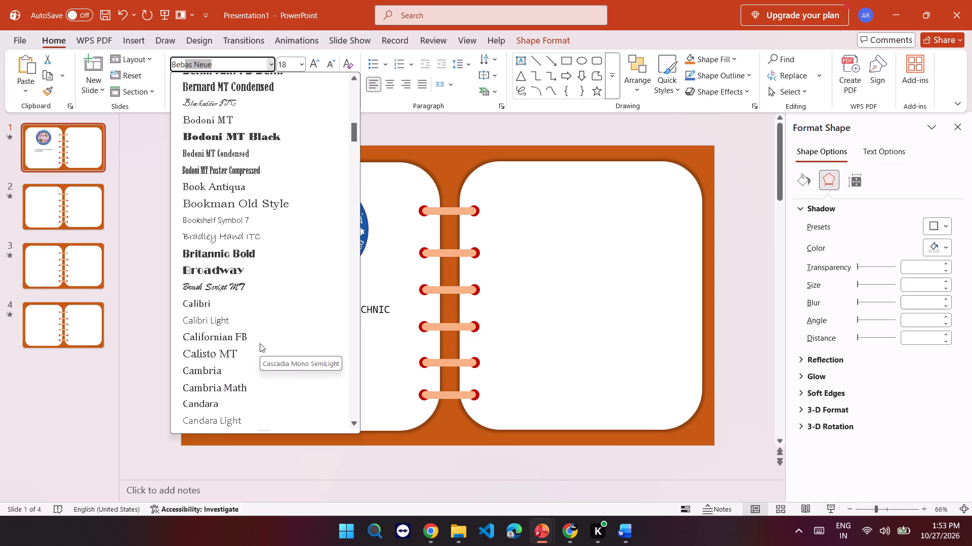
scroll(260, 343, up, 1)
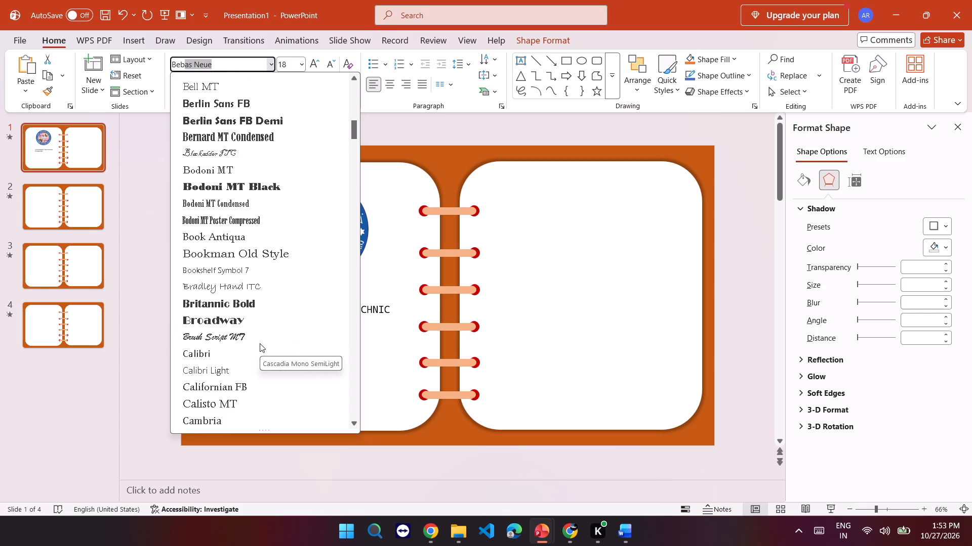
scroll(260, 343, up, 2)
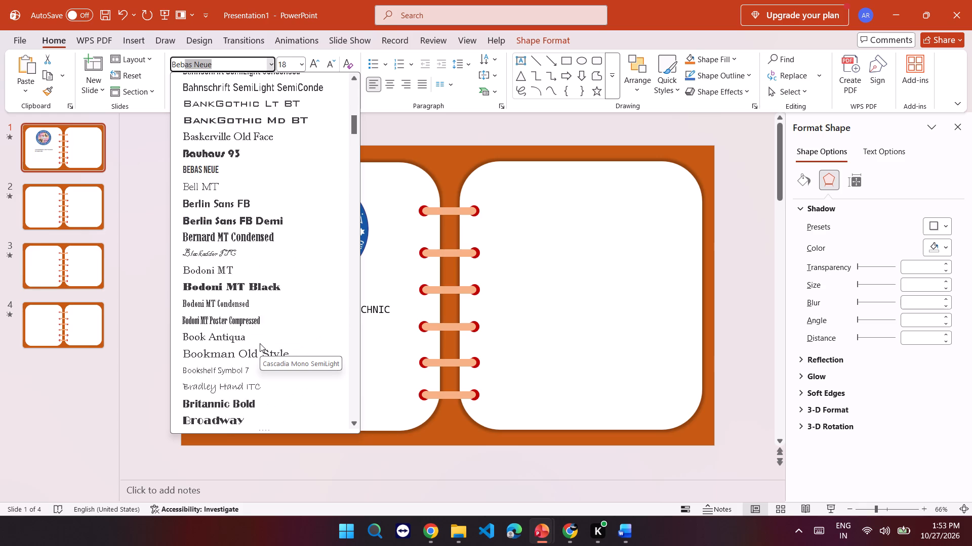
scroll(260, 343, up, 3)
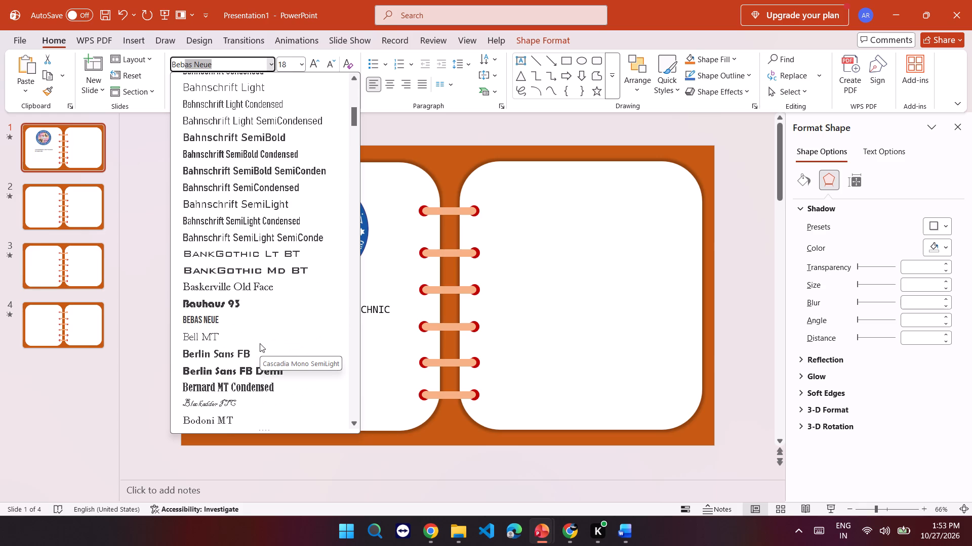
scroll(260, 343, up, 1)
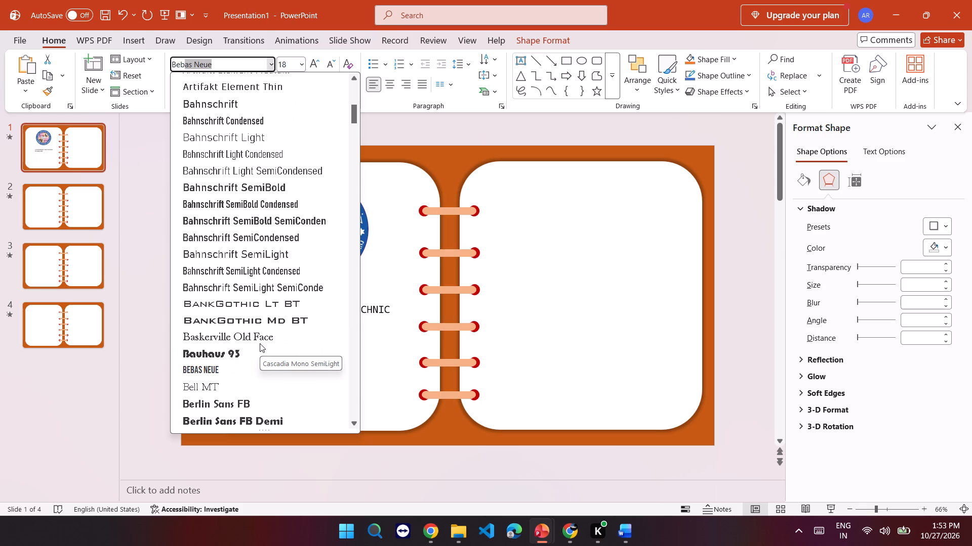
scroll(260, 343, up, 5)
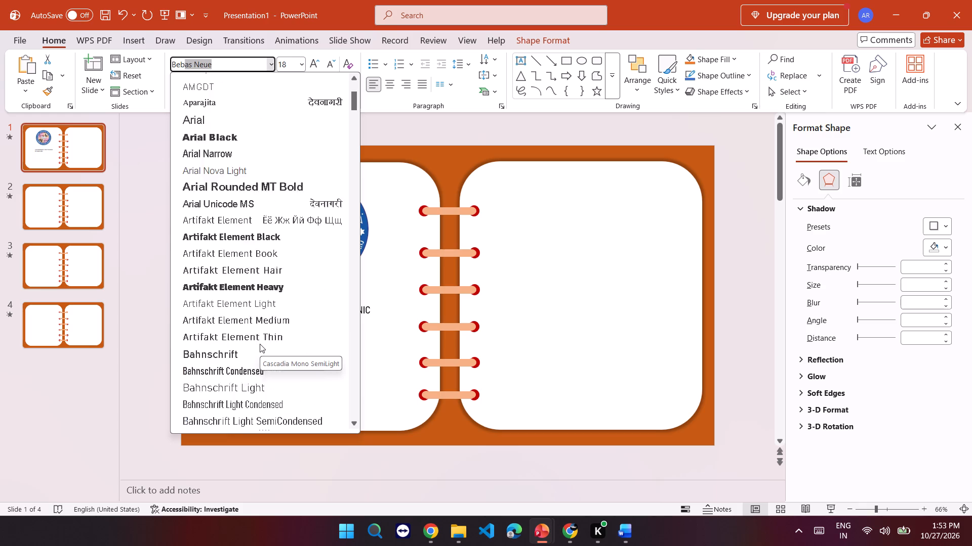
scroll(260, 344, up, 5)
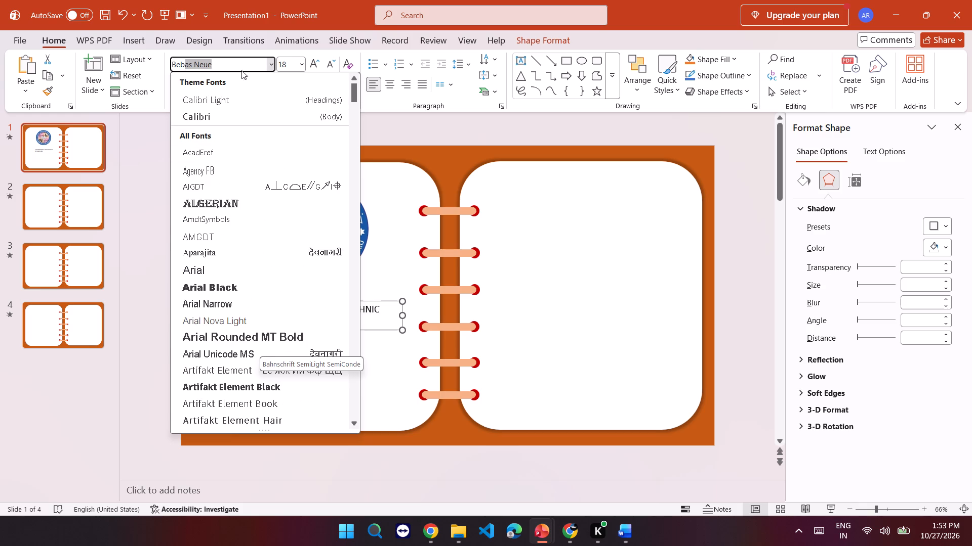
scroll(249, 336, down, 12)
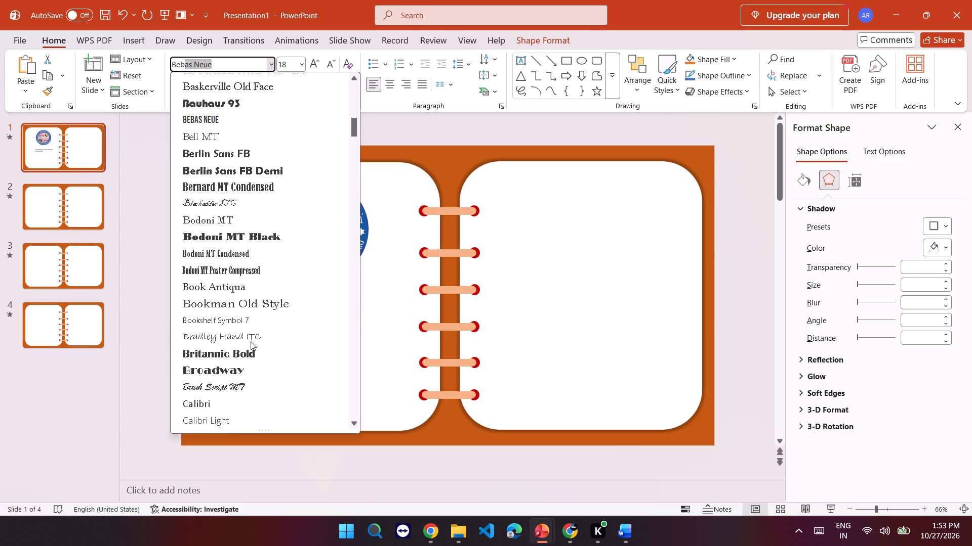
scroll(251, 341, down, 3)
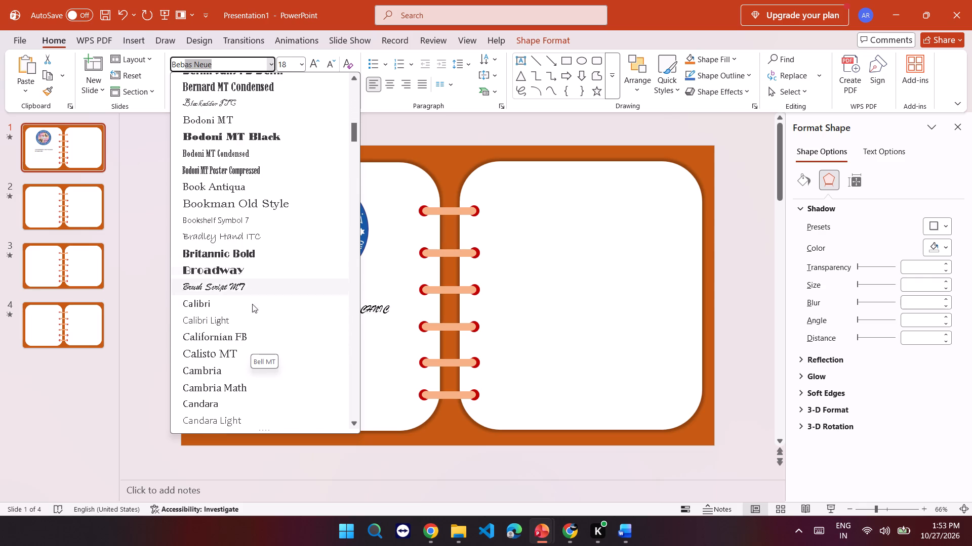
scroll(256, 344, down, 7)
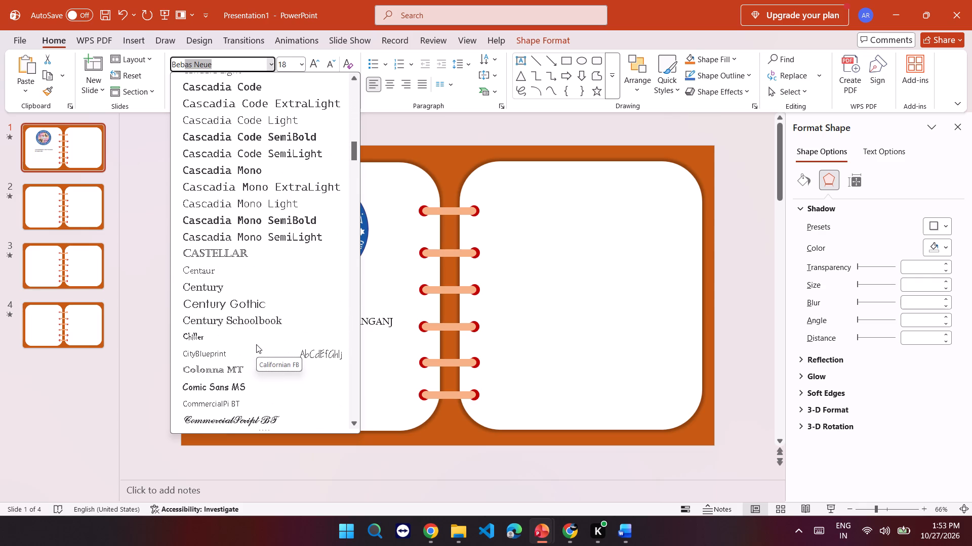
scroll(248, 326, down, 1)
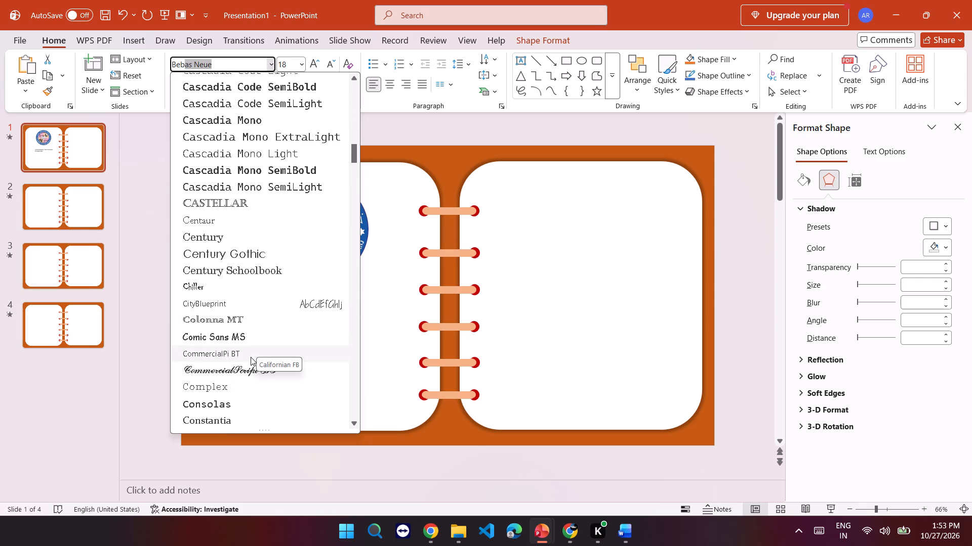
scroll(251, 357, down, 8)
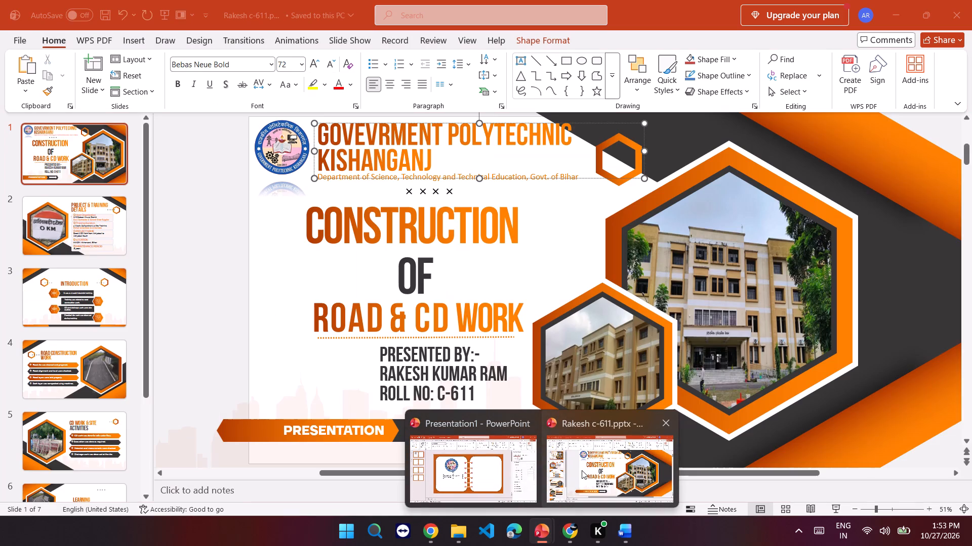
Switch to the road and CD work presentation and copy the heading's font name, "Bebas Neue Bold".
click(582, 470)
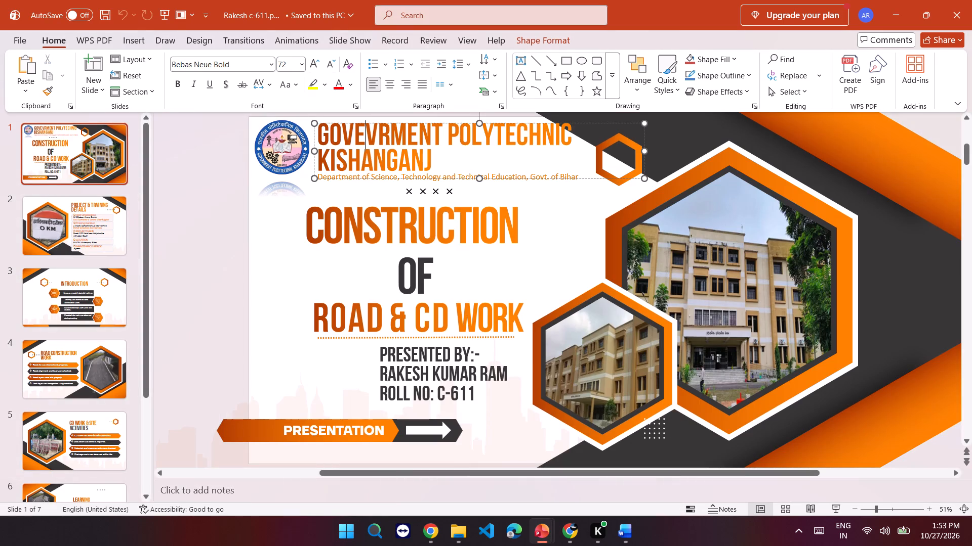
drag(241, 58, 185, 69)
click(237, 64)
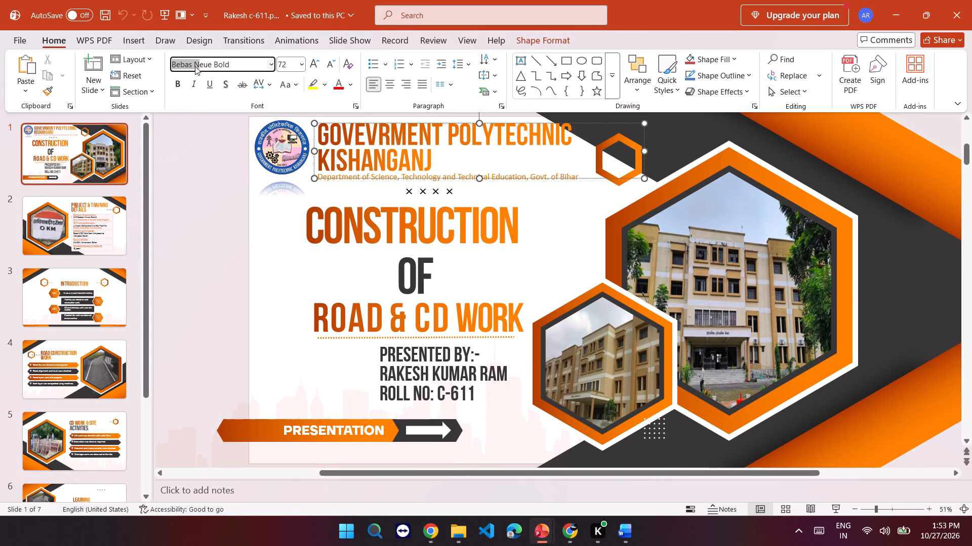
key(ctrl+c)
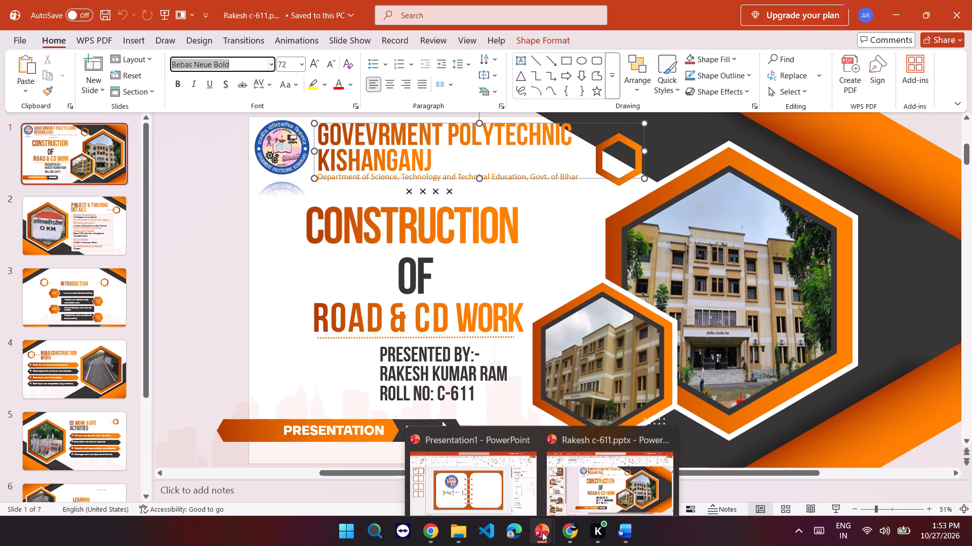
Return to Presentation1 and apply the copied font name "Bebas Neue Bold" to the college name below the logo.
click(485, 471)
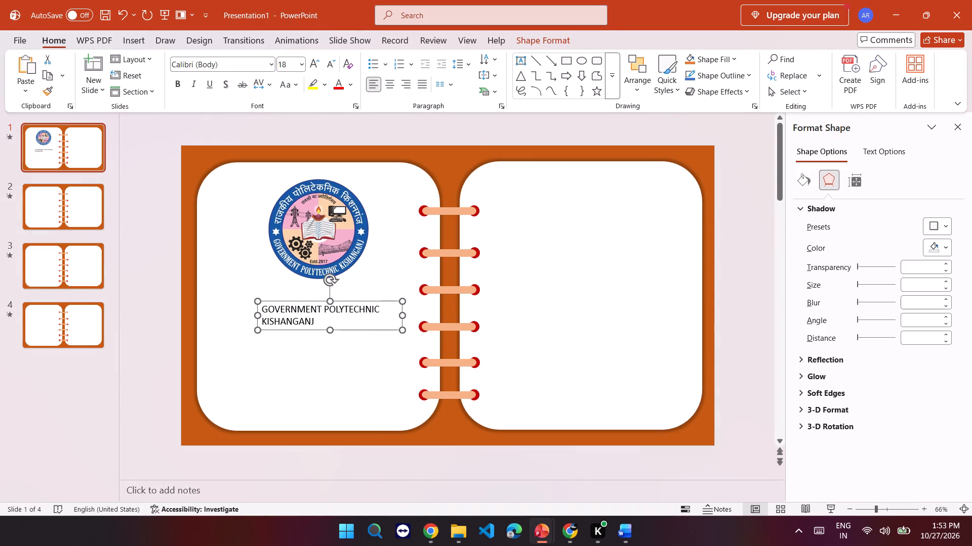
click(364, 303)
drag(230, 68, 217, 62)
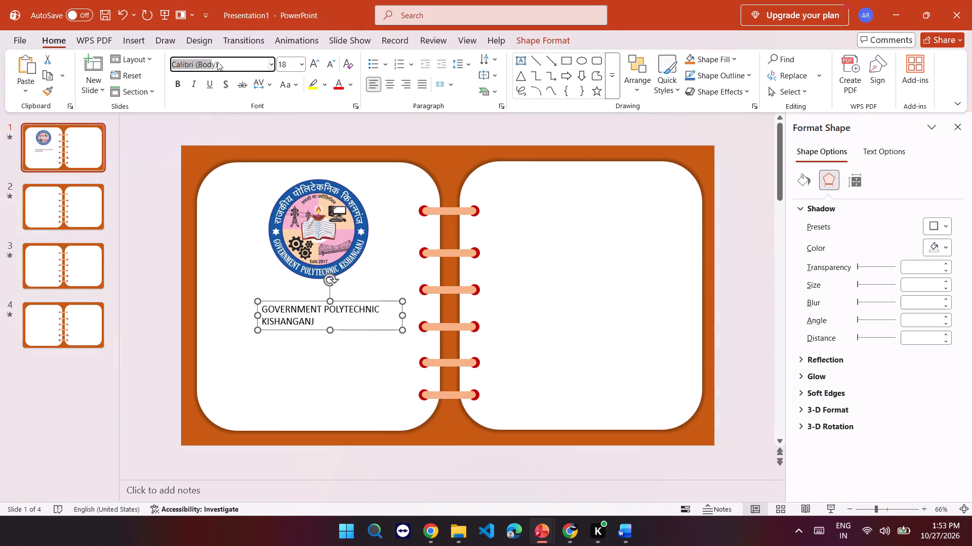
drag(217, 62, 246, 56)
key(ctrl+v)
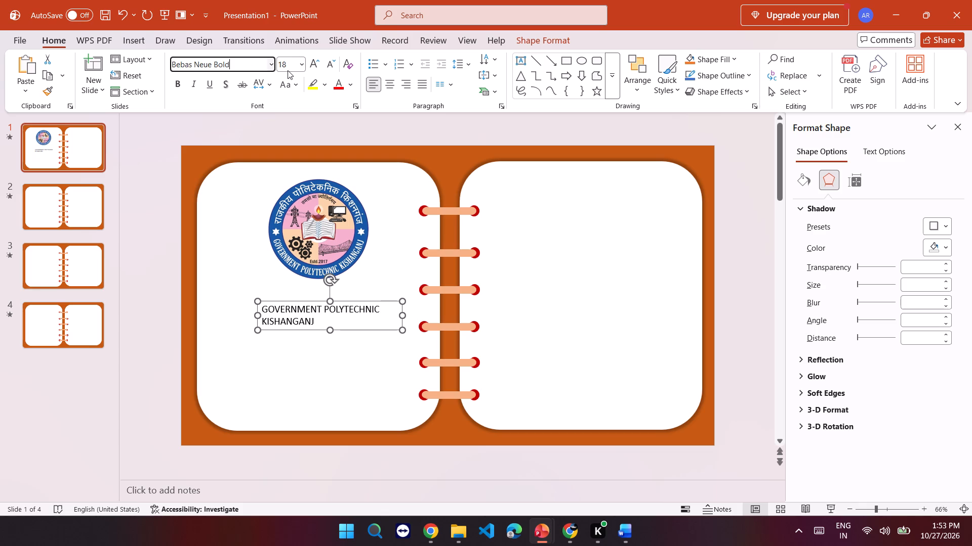
key(Return)
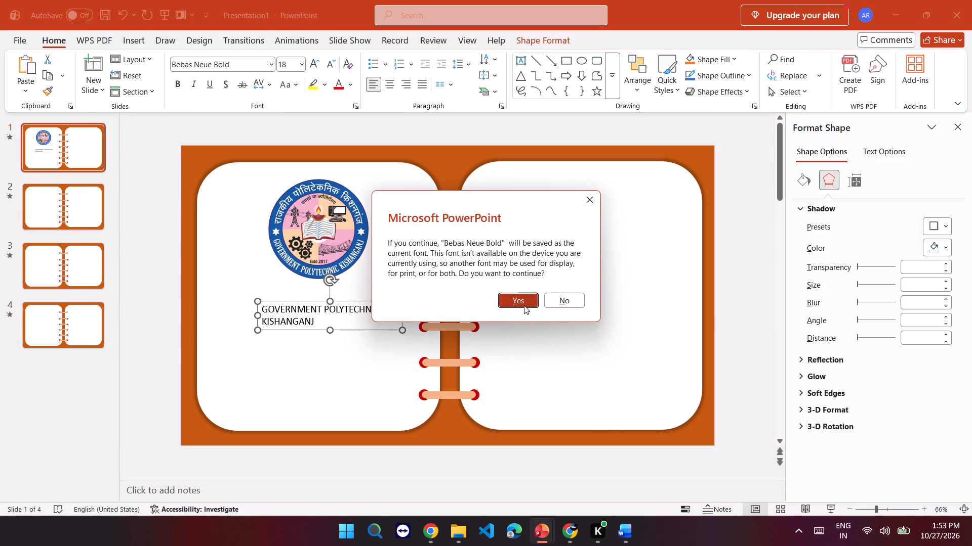
click(524, 302)
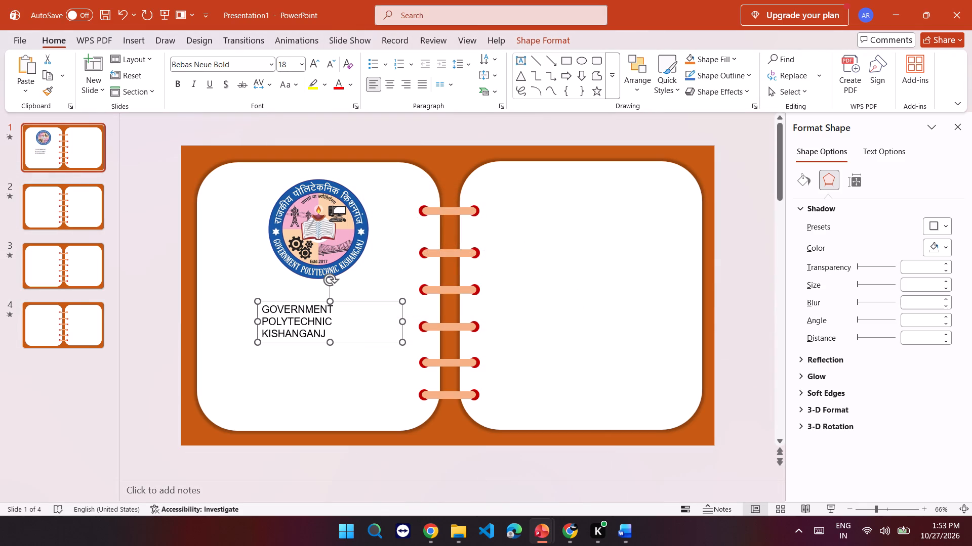
Make the college name below the logo bold.
click(171, 87)
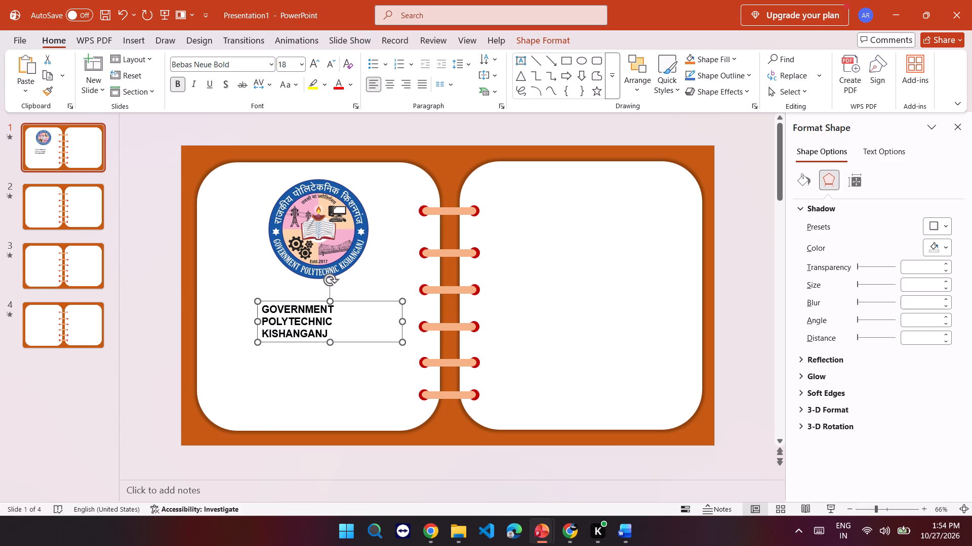
Widen the college name text box slightly toward the notebook's ring binding.
drag(404, 321, 418, 321)
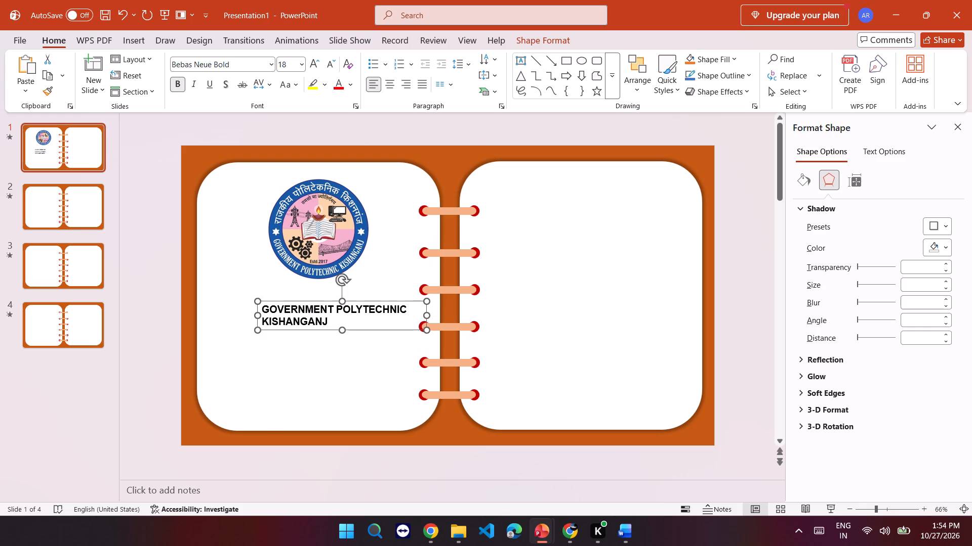
Set the font size of the college name to 36.
click(304, 58)
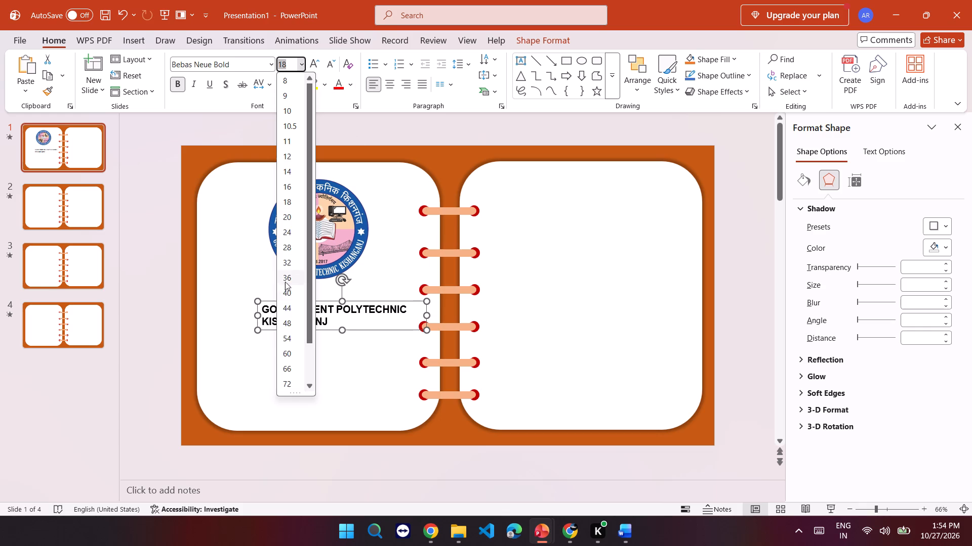
click(296, 280)
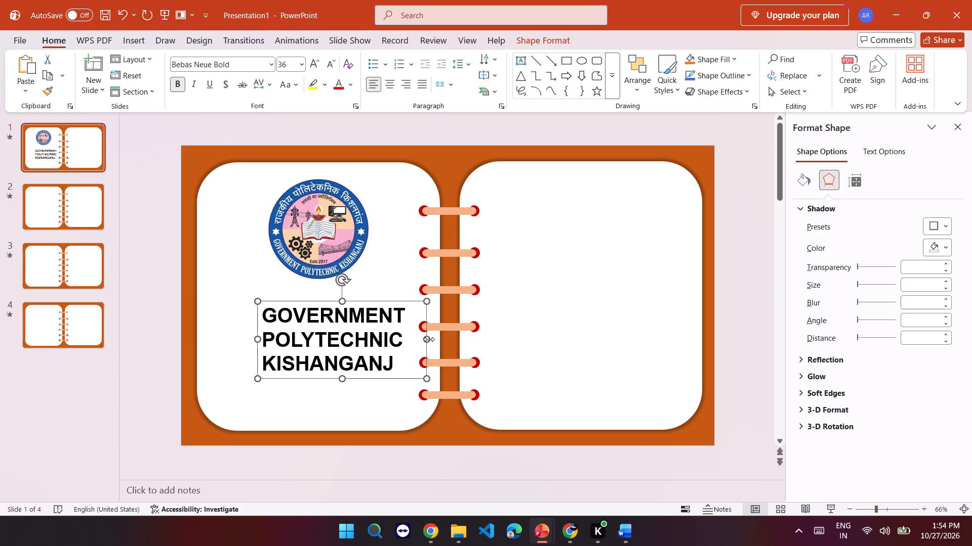
Widen the college name text box across the ring binding and shift it to the first page's outer edge.
drag(429, 339, 456, 338)
drag(390, 301, 390, 300)
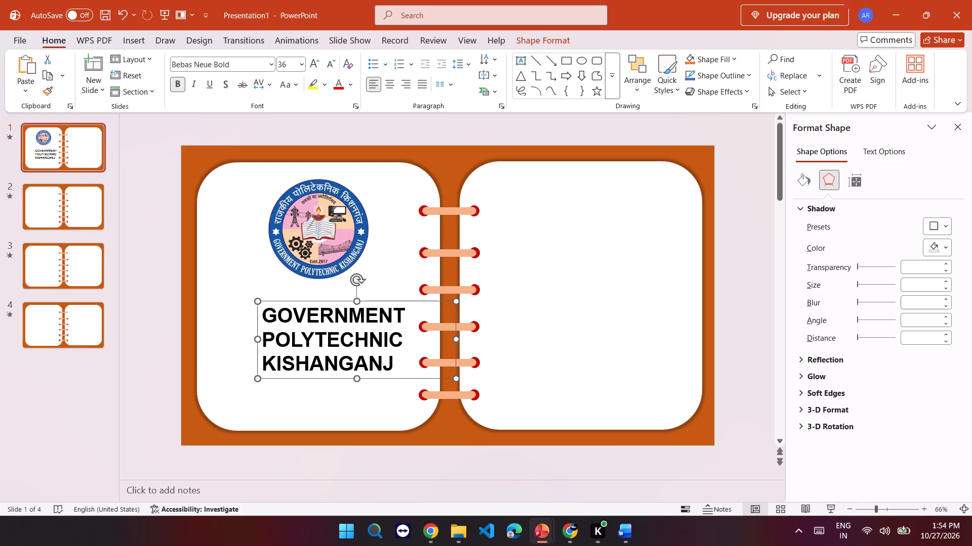
drag(390, 300, 370, 288)
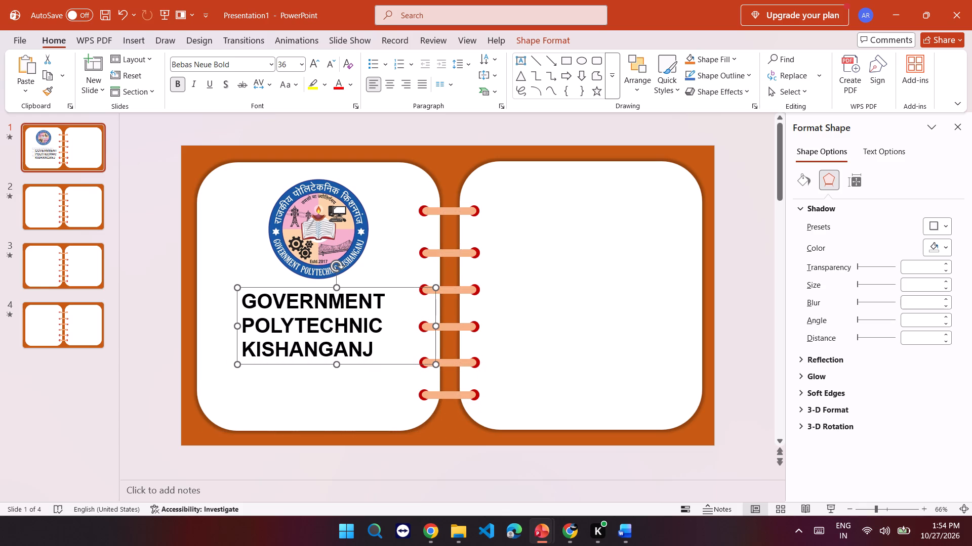
drag(438, 327, 508, 325)
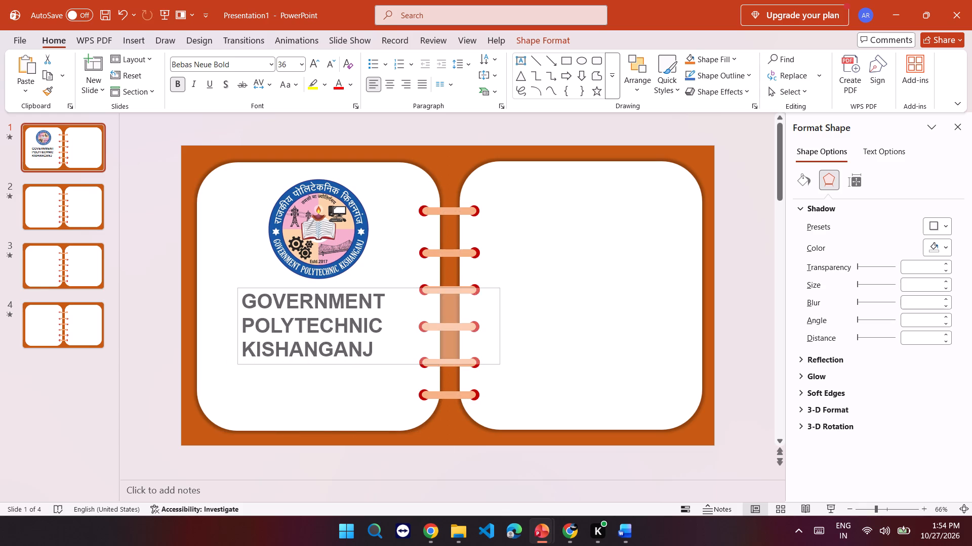
drag(508, 325, 571, 323)
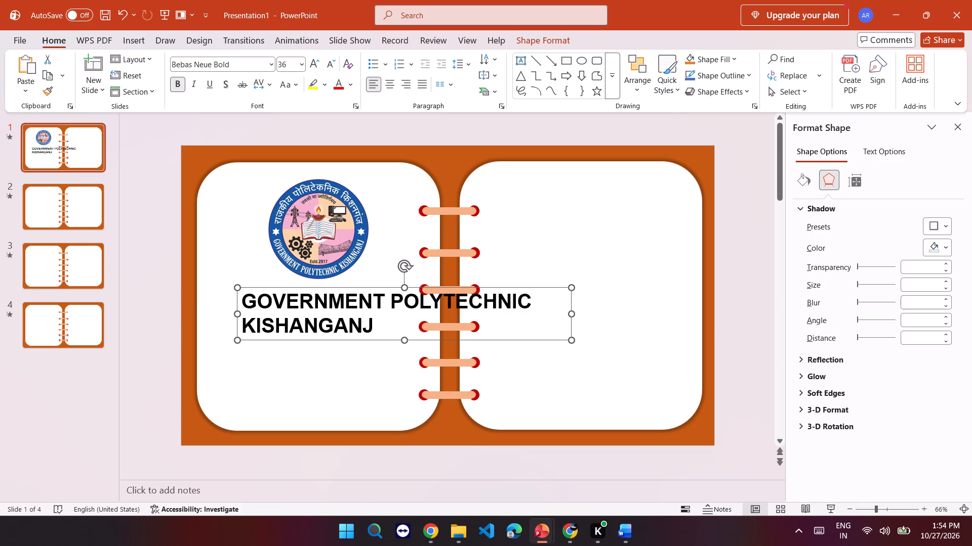
drag(351, 287, 305, 286)
Set the font size of the college name to 24.
click(302, 63)
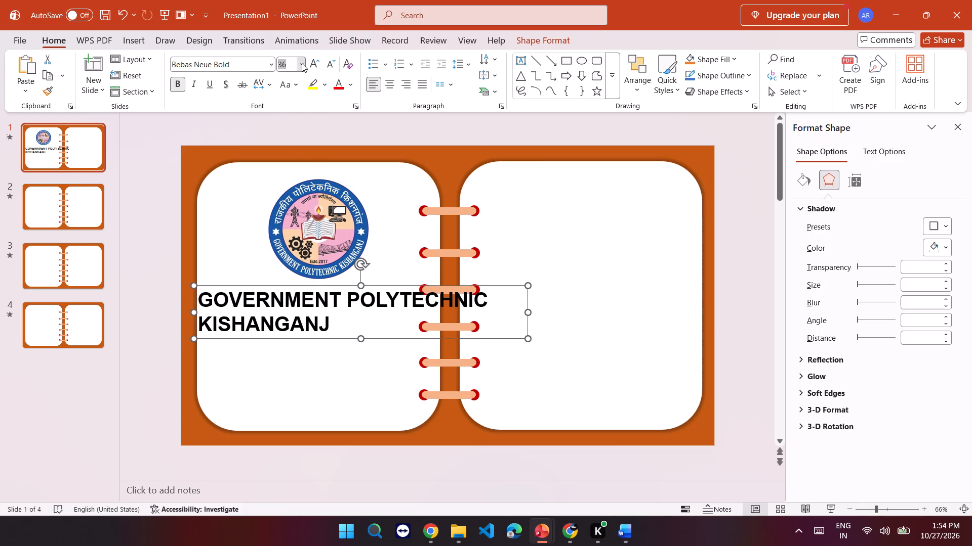
click(296, 229)
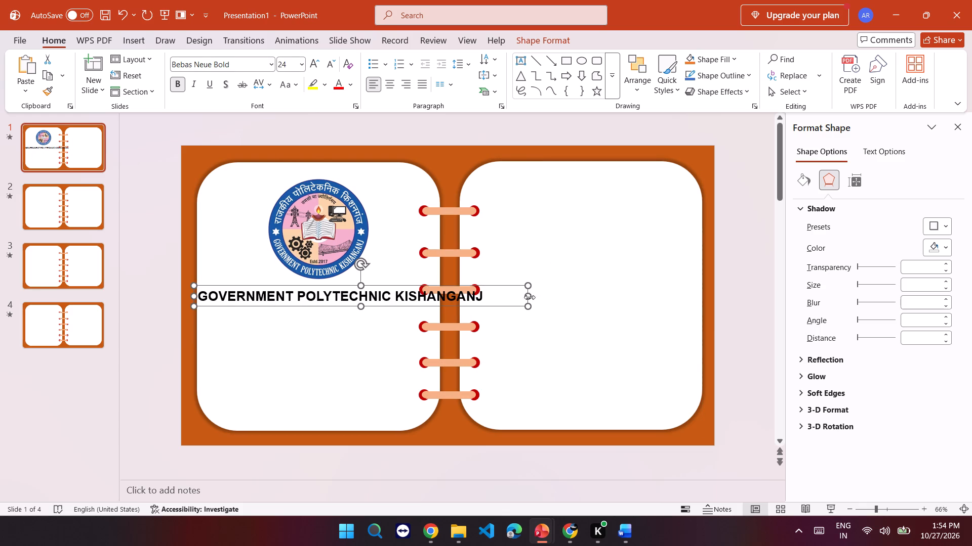
Narrow the college name text box so the name wraps onto two lines, and reposition it below the logo.
drag(530, 297, 437, 290)
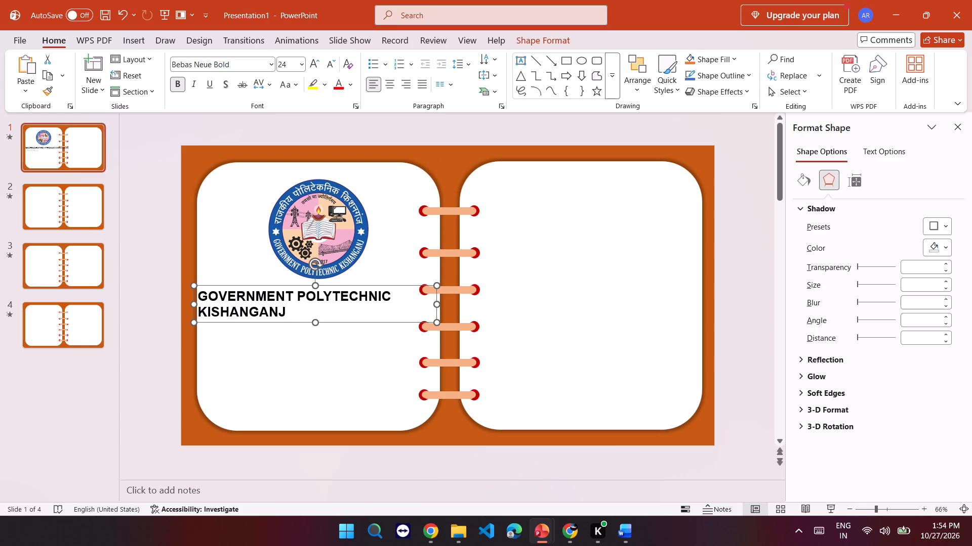
drag(276, 283, 284, 281)
key(ctrl+z)
click(270, 295)
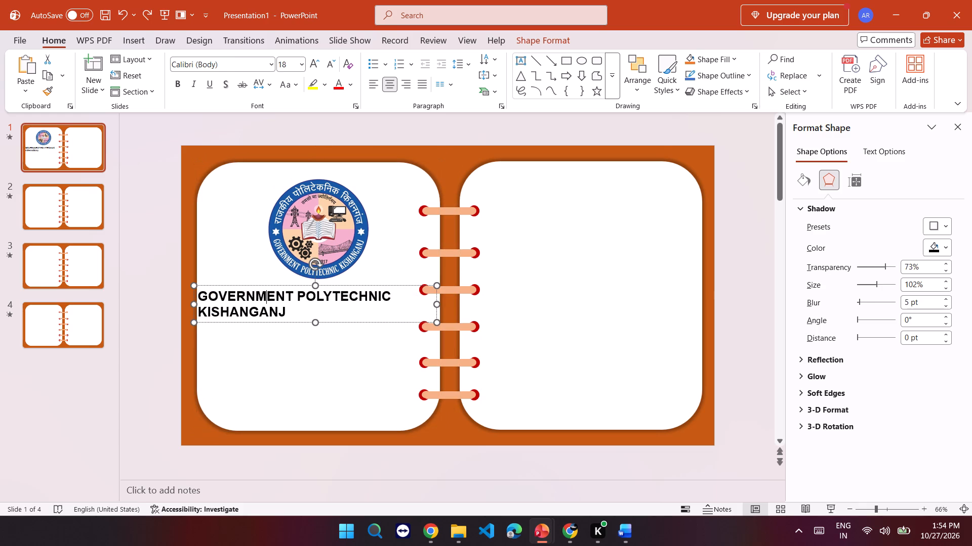
drag(270, 285, 293, 287)
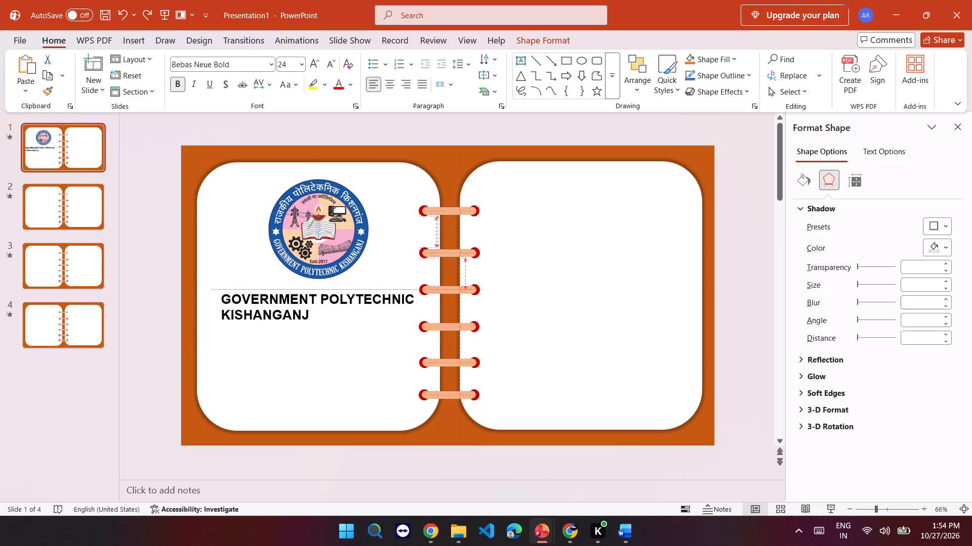
drag(293, 287, 294, 288)
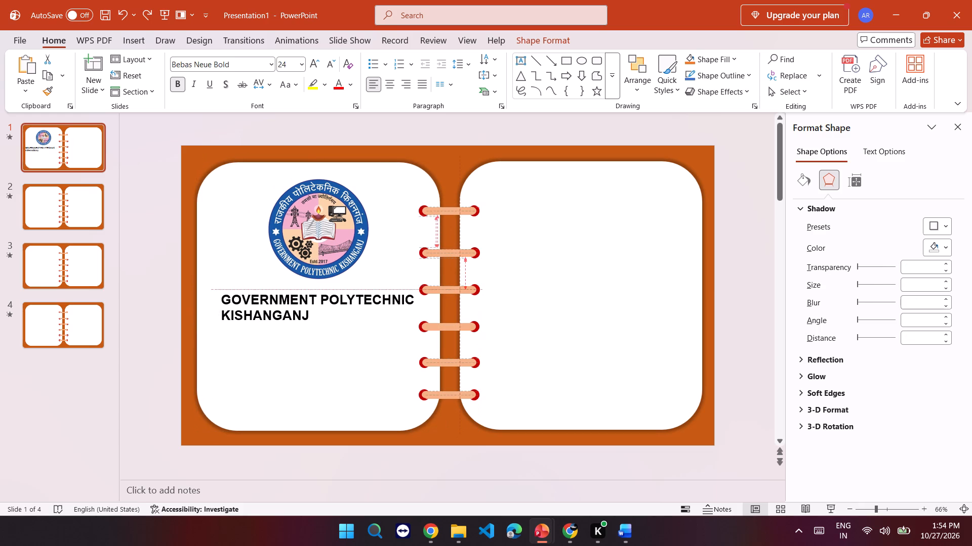
drag(294, 288, 293, 287)
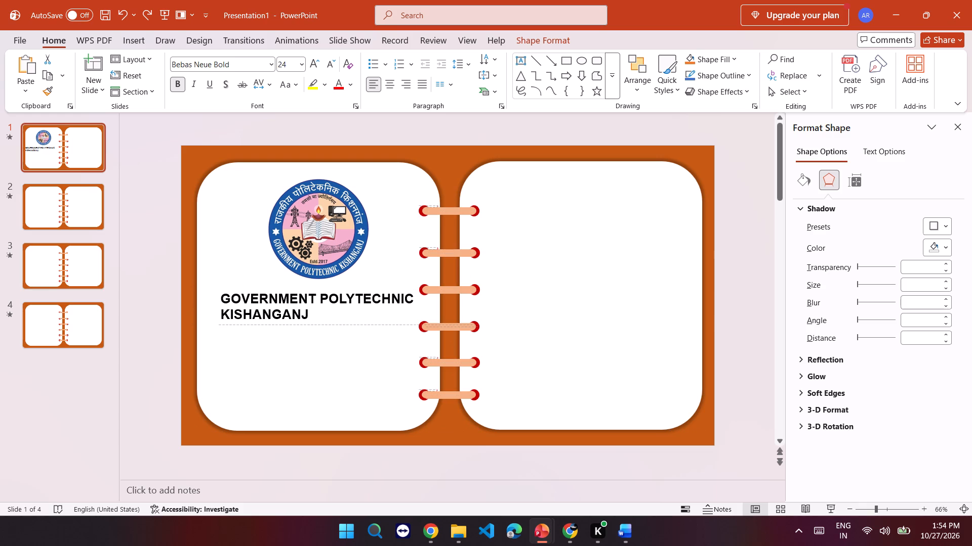
drag(293, 287, 296, 289)
Group all the notebook page and ring shapes on slide 2 into one object.
click(99, 201)
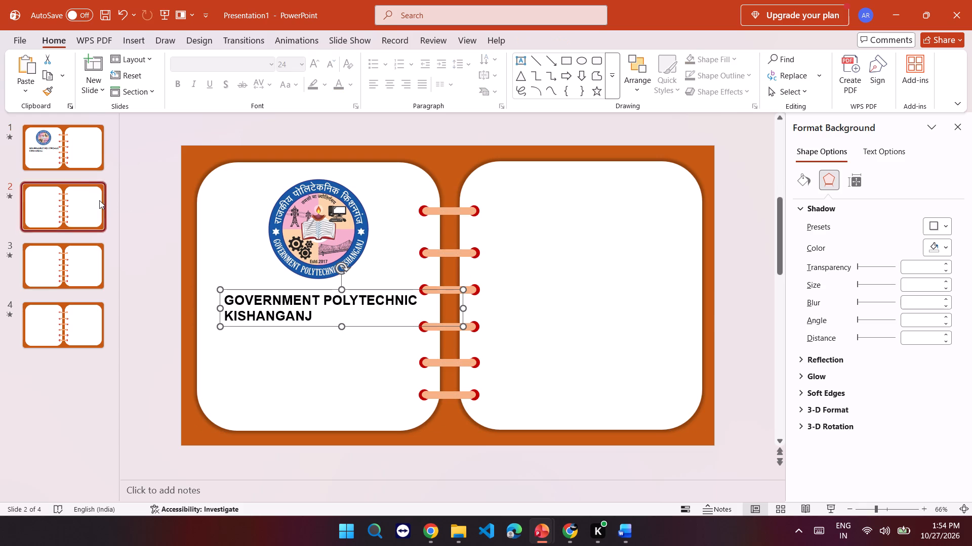
drag(190, 126, 971, 545)
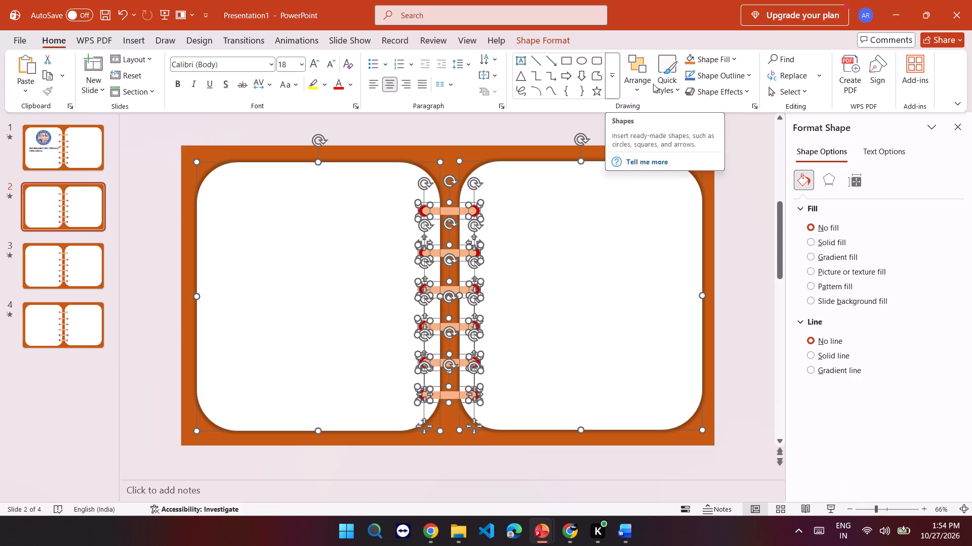
click(555, 38)
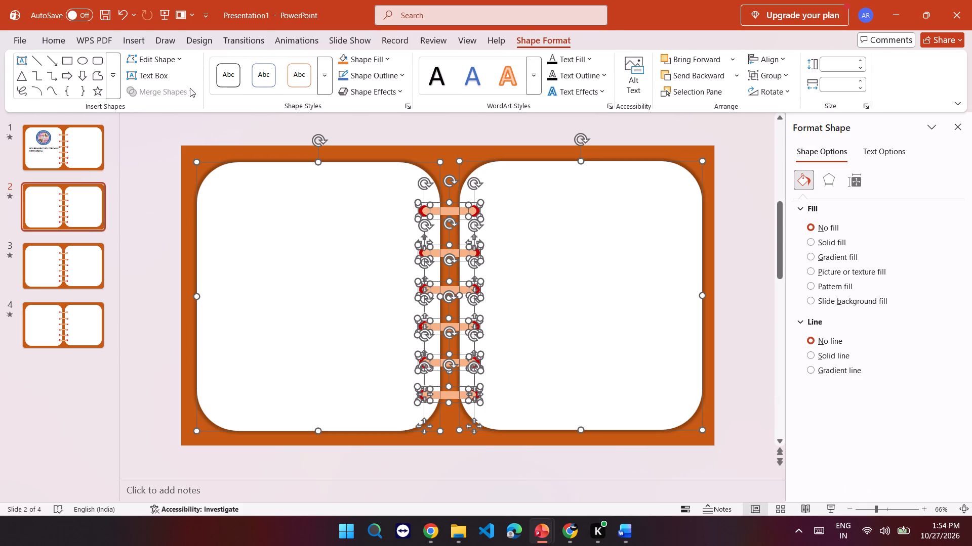
click(777, 78)
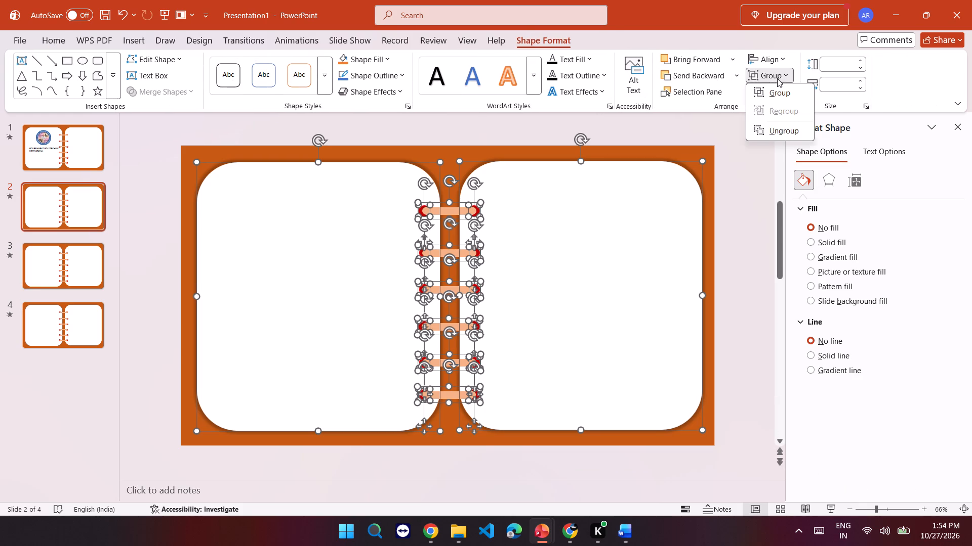
click(772, 93)
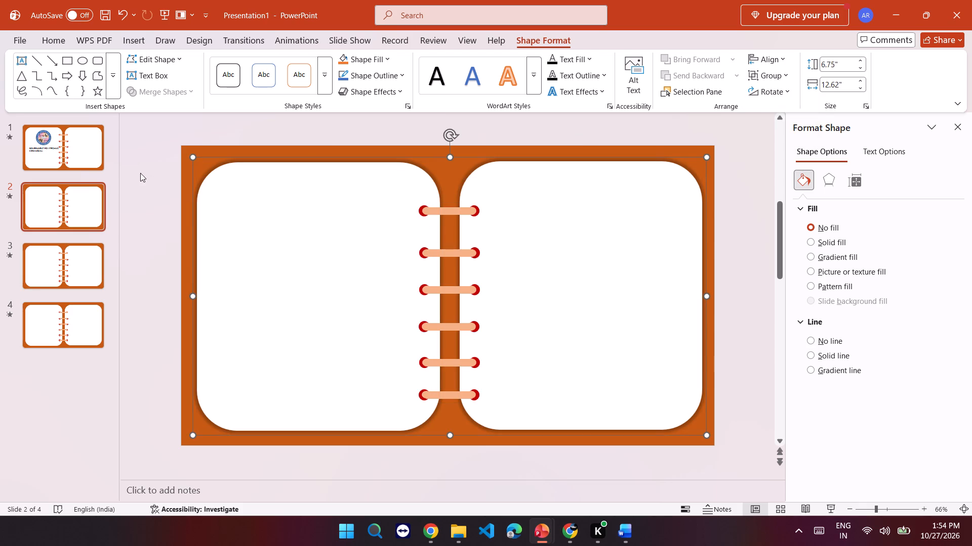
Delete slides 3 and 4, the remaining blank notebook slides.
click(123, 167)
click(86, 149)
click(84, 186)
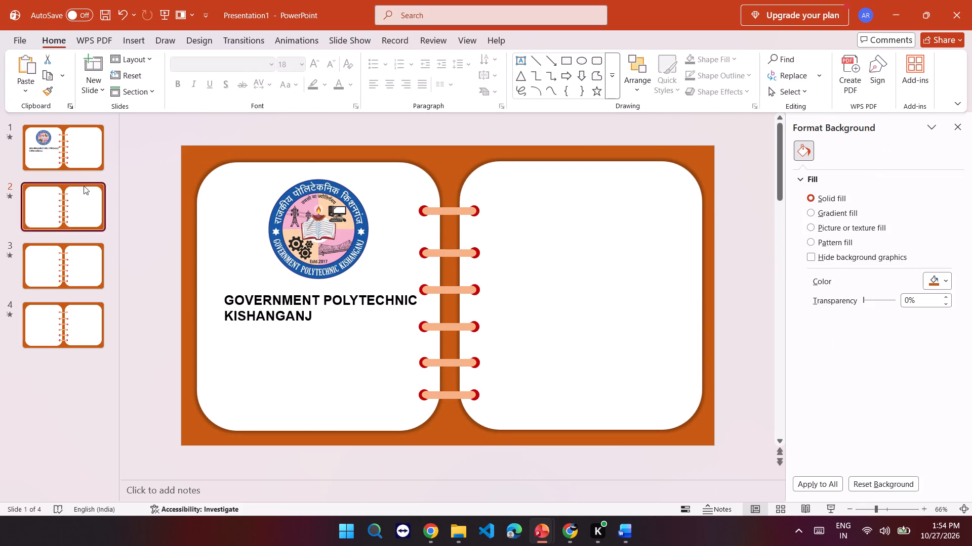
click(91, 255)
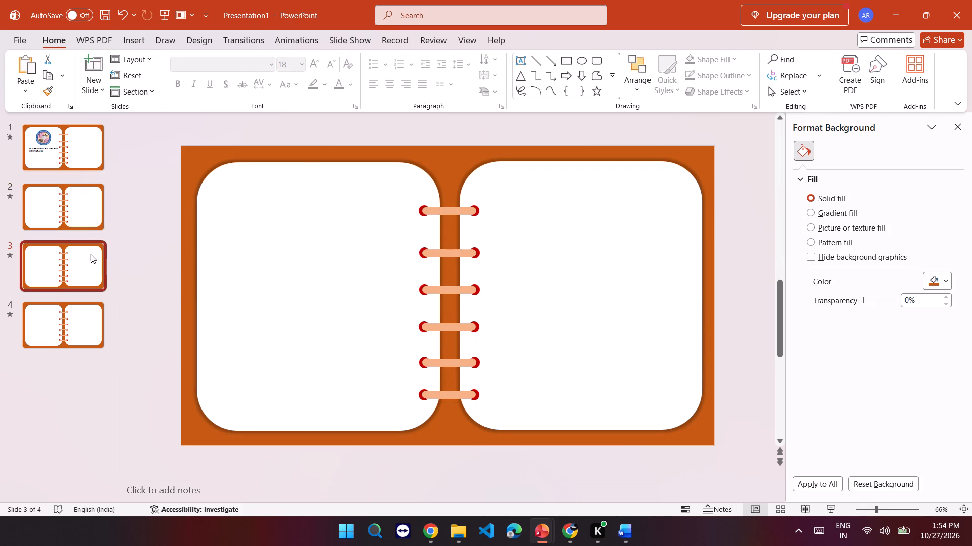
key(Delete)
click(83, 271)
key(Delete)
Duplicate slide 2 with the grouped notebook.
right_click(82, 217)
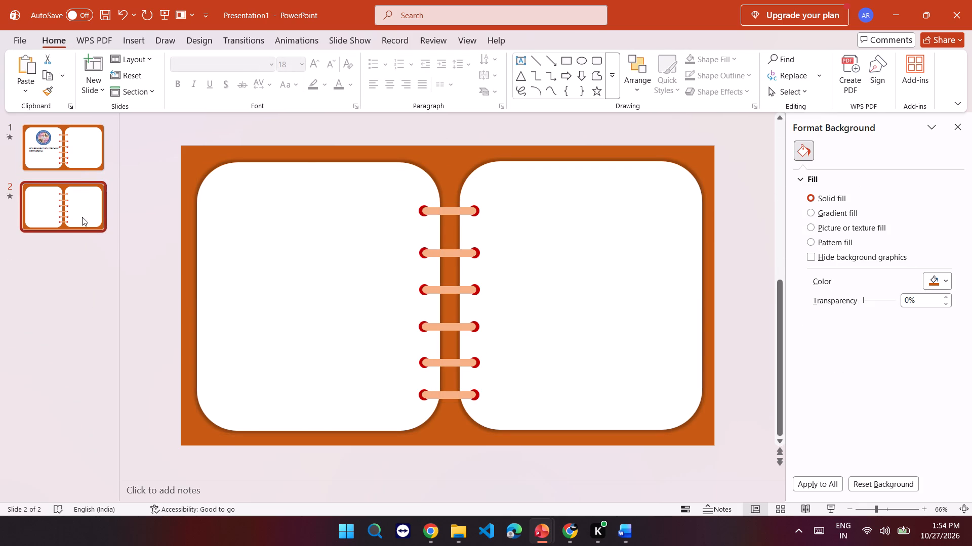
click(129, 332)
Copy the logo and college name text box from slide 1 and paste them onto slide 2.
click(76, 153)
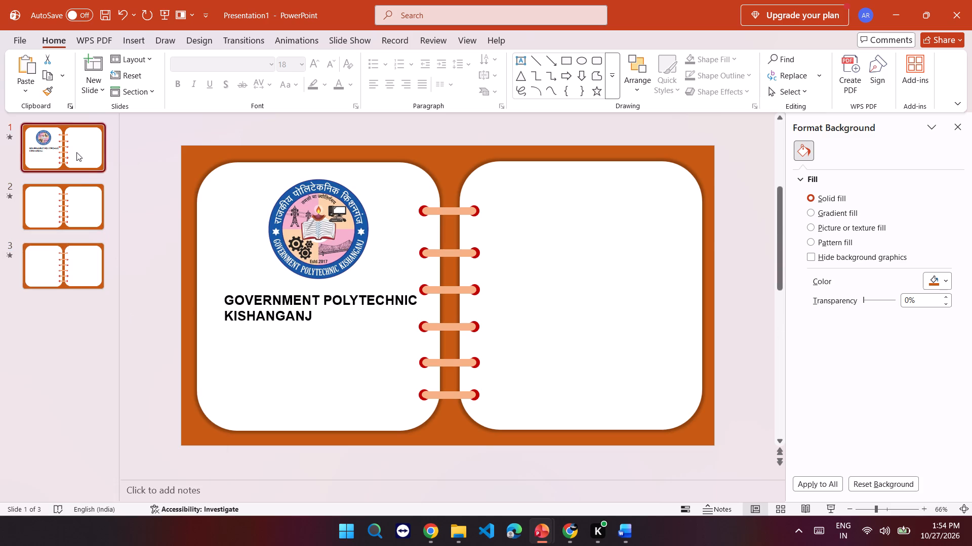
ctrl+click(286, 210)
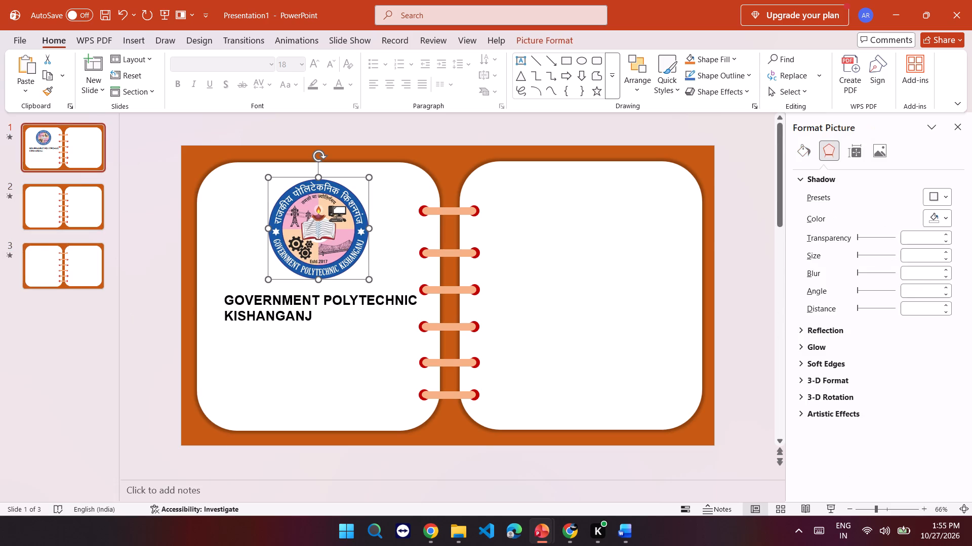
ctrl+click(271, 325)
key(ctrl+c)
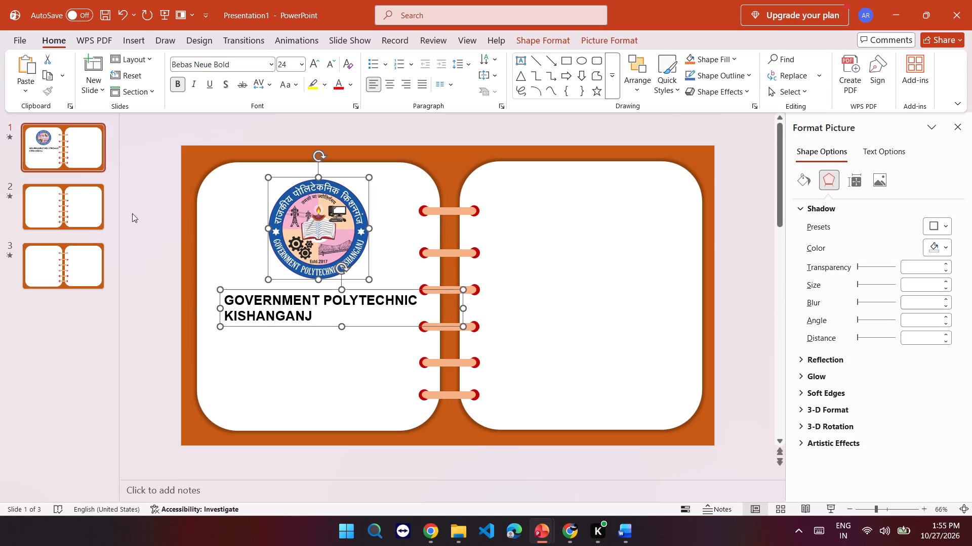
click(93, 205)
key(ctrl+v)
Delete the original slide 1 that has the ungrouped notebook.
click(90, 147)
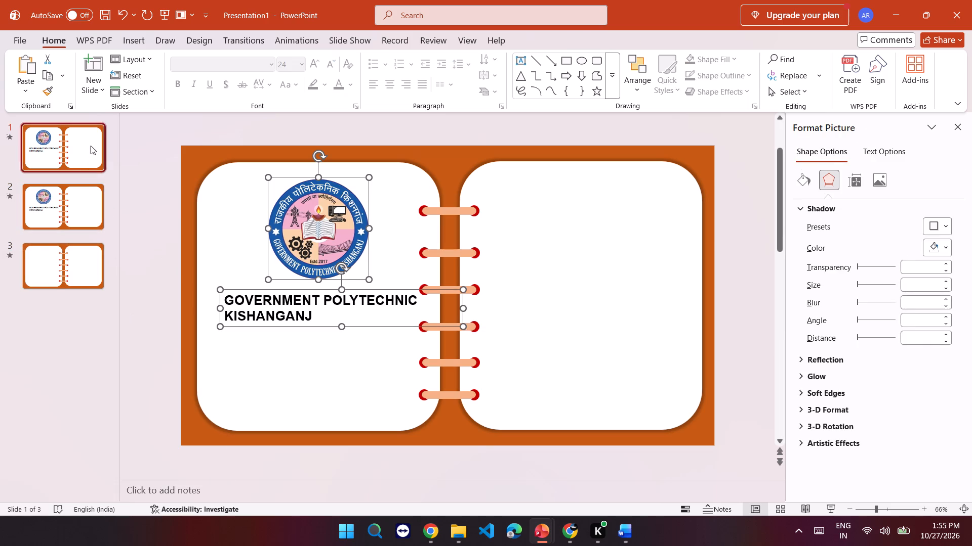
key(Delete)
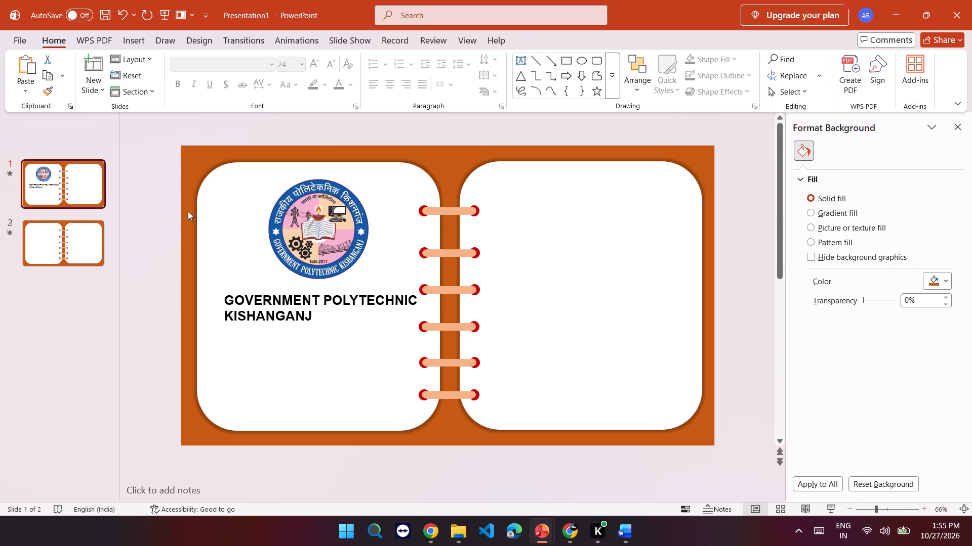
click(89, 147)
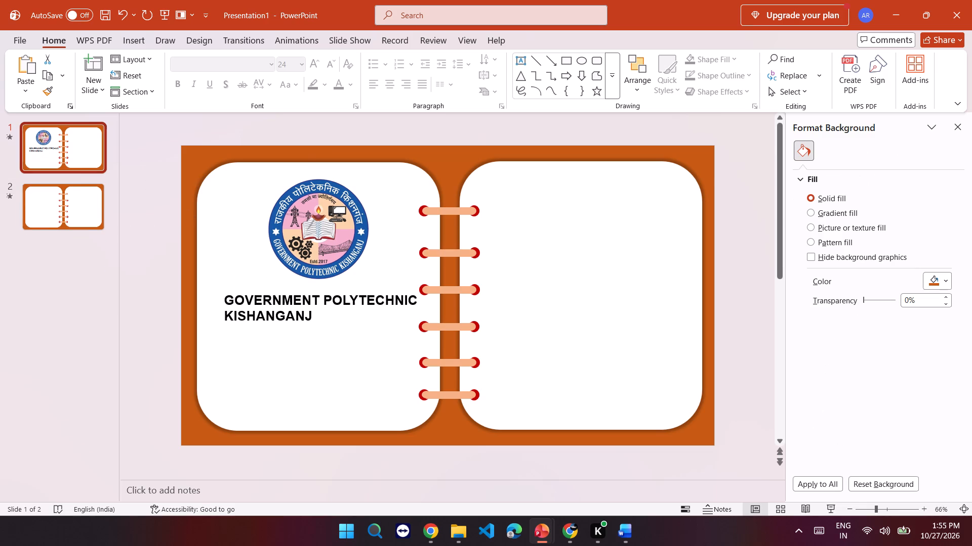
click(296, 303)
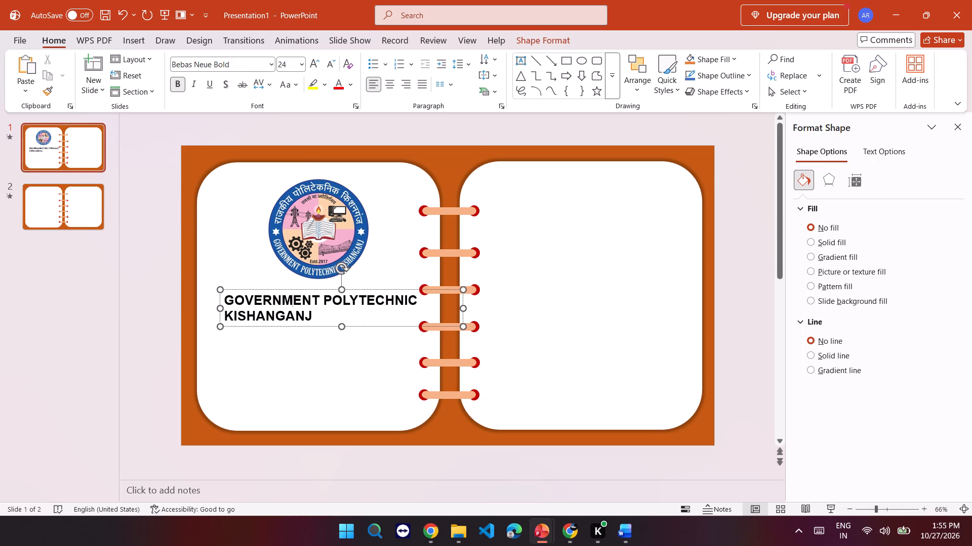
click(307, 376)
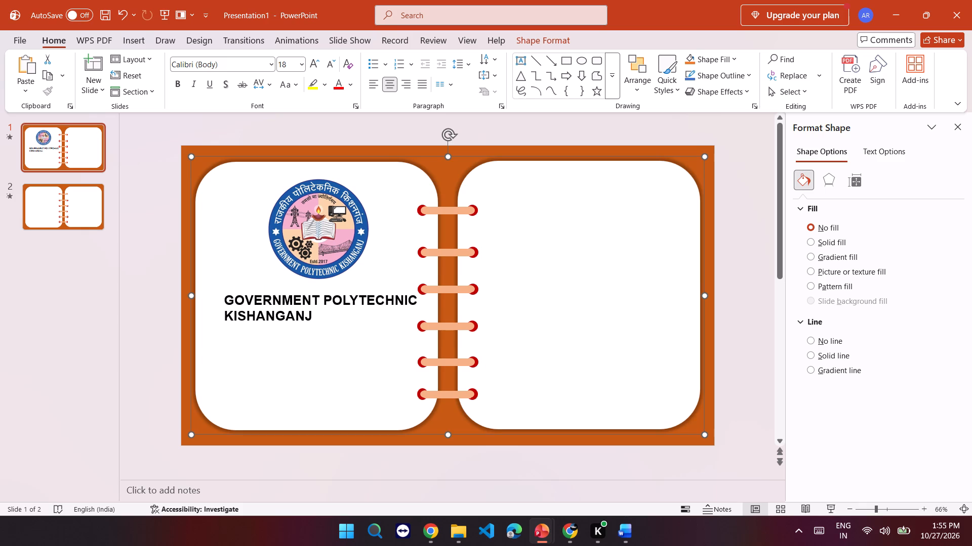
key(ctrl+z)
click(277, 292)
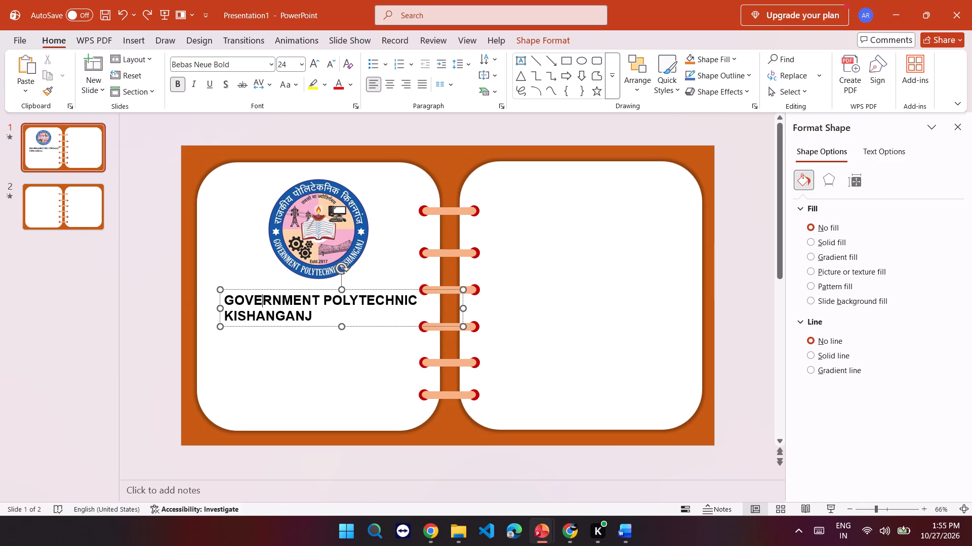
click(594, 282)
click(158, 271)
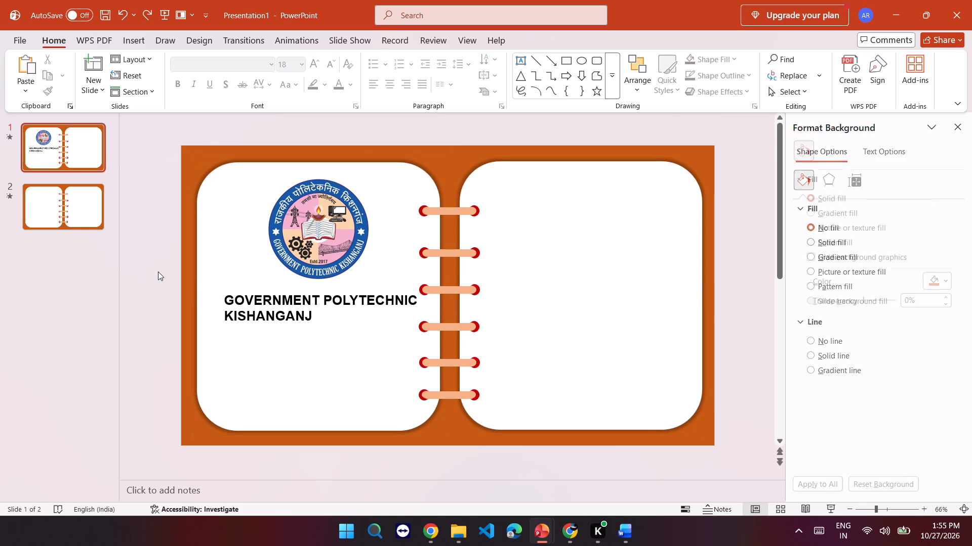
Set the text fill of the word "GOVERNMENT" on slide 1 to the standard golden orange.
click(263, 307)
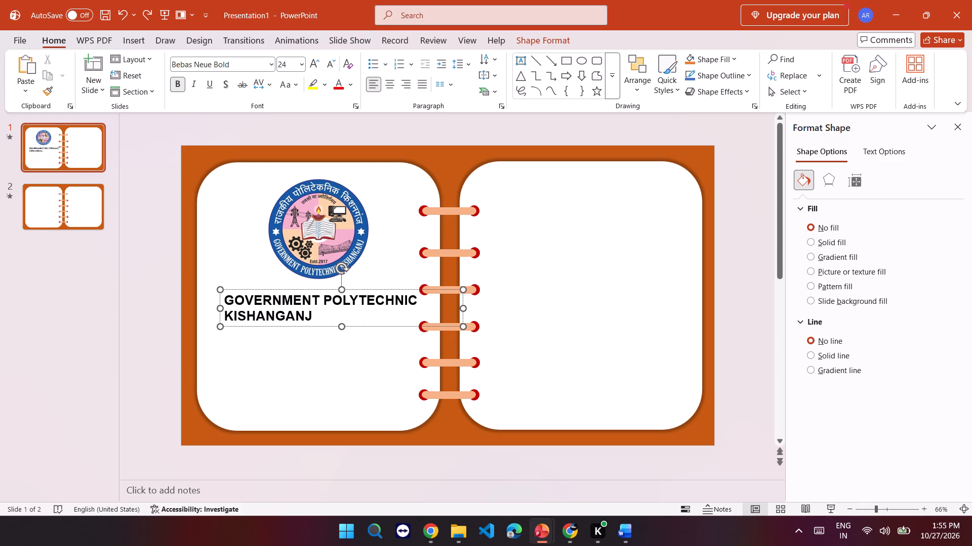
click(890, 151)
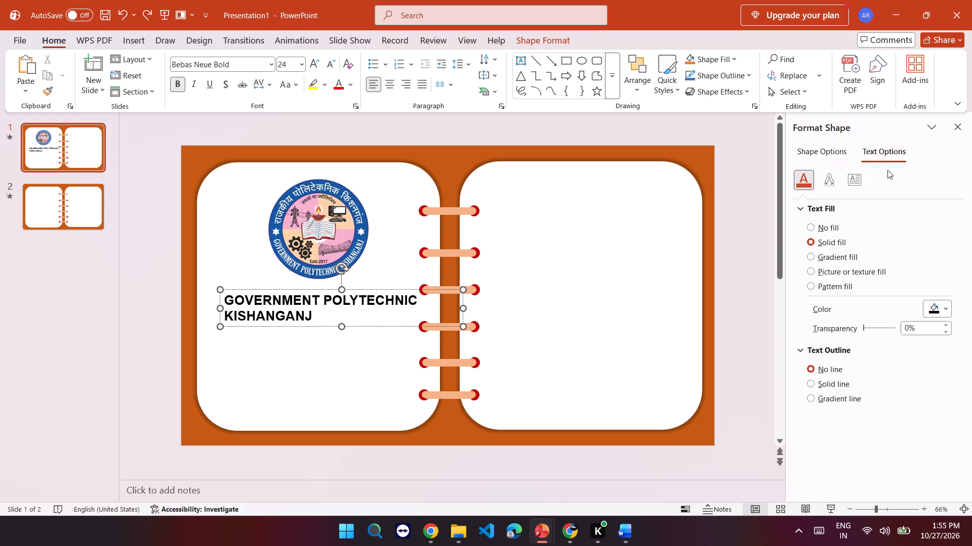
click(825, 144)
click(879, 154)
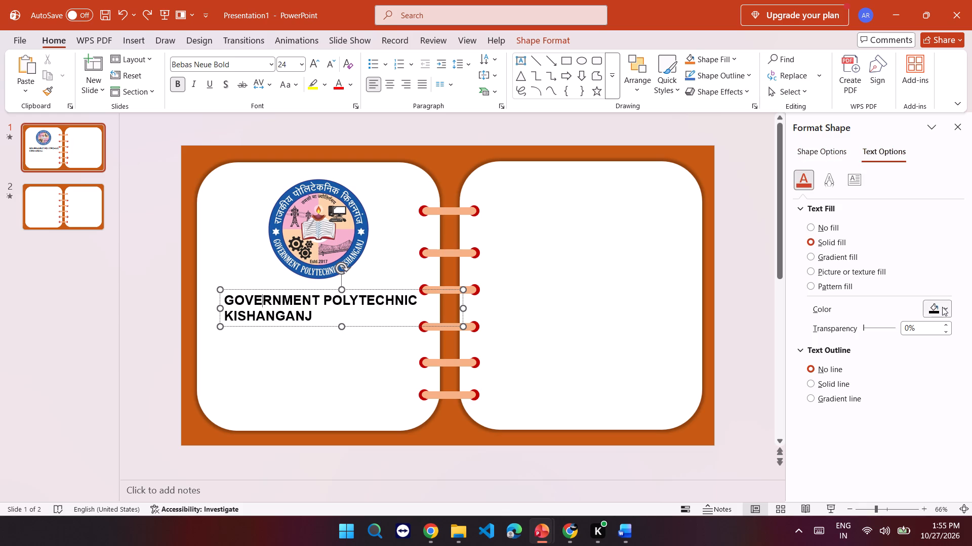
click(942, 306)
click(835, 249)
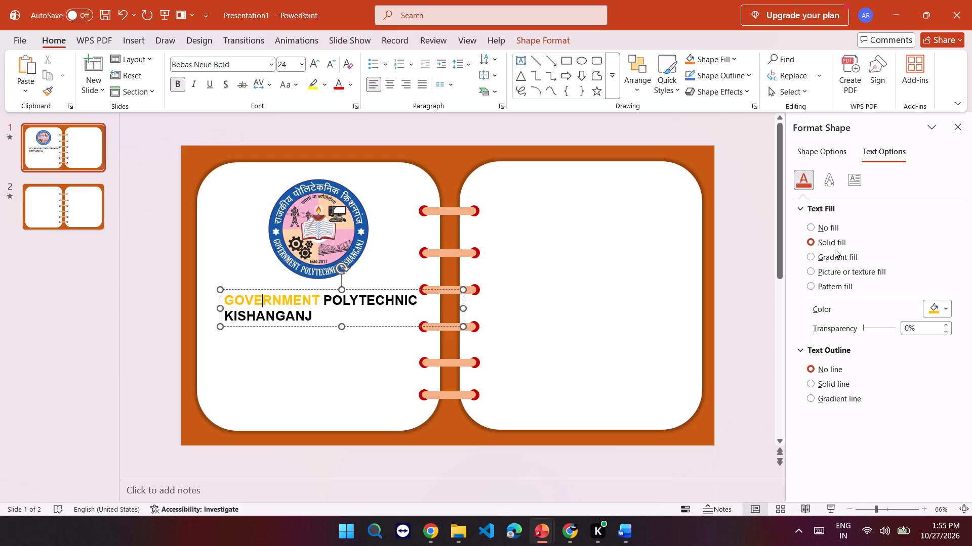
Set the text fill of the whole college name to a light orange theme colour and nudge its box slightly upward.
click(413, 288)
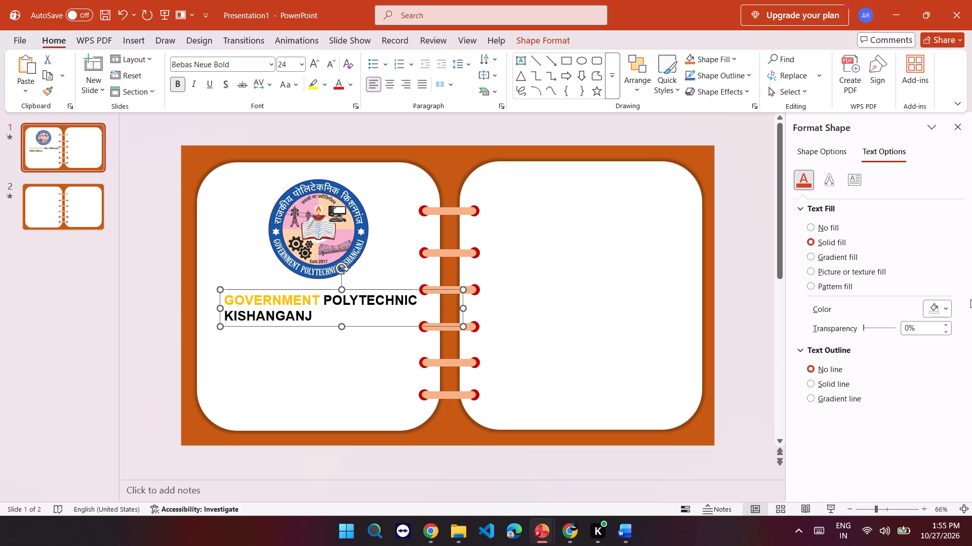
click(947, 307)
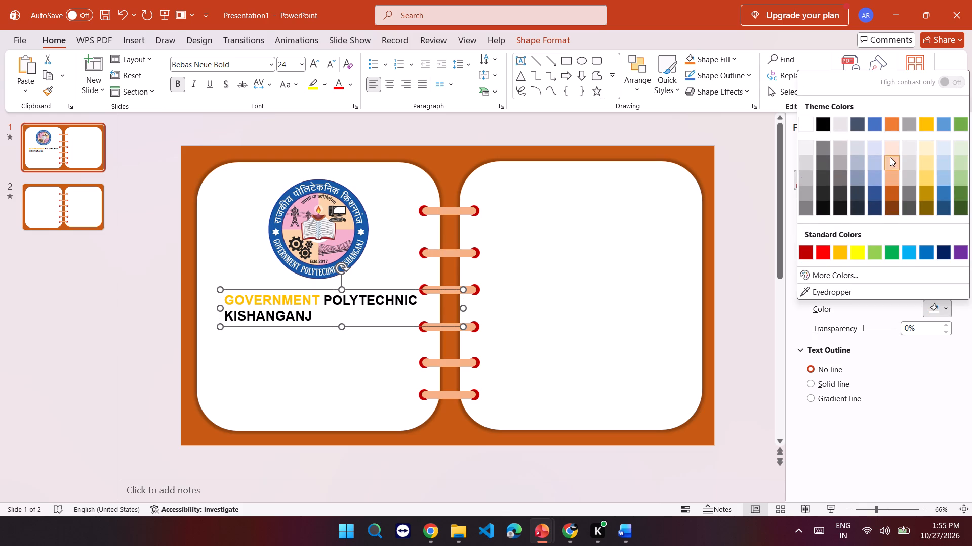
click(890, 162)
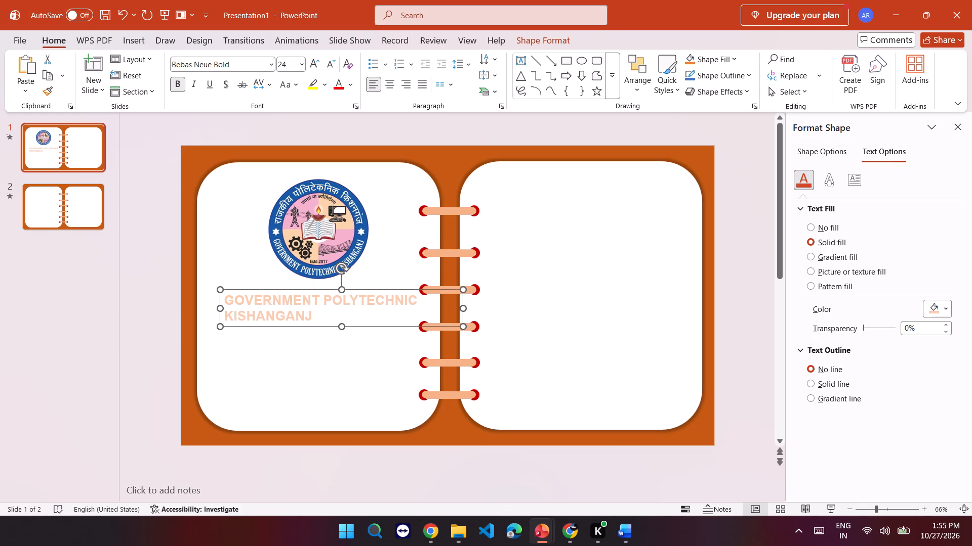
click(293, 288)
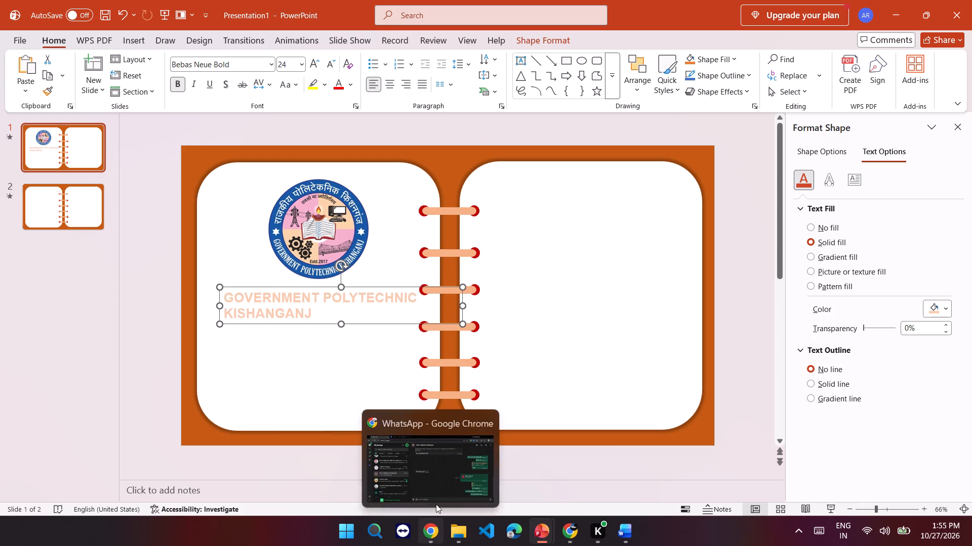
Switch to the reference presentation and select the "Department of Science, Technology and Technical Education, Govt. of Bihar" text box on slide 1.
click(565, 484)
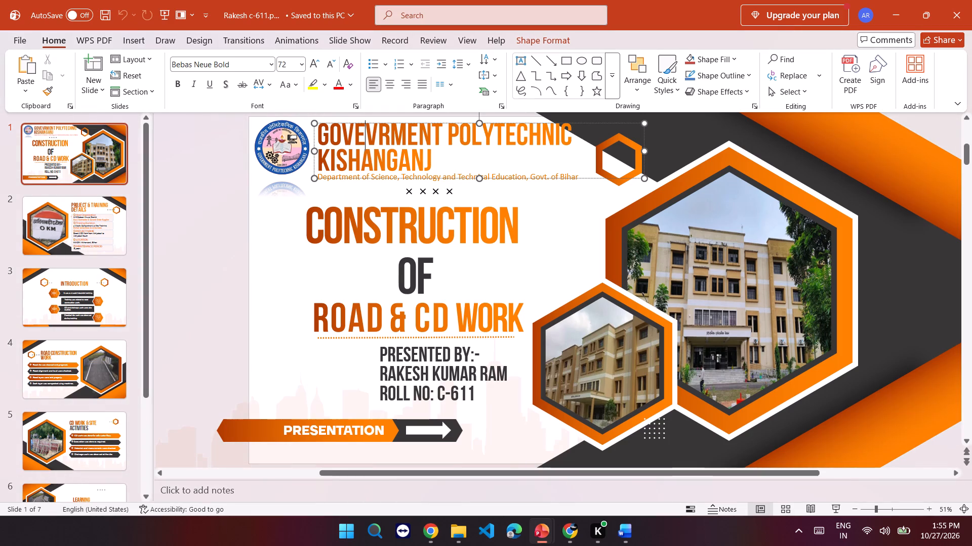
click(400, 175)
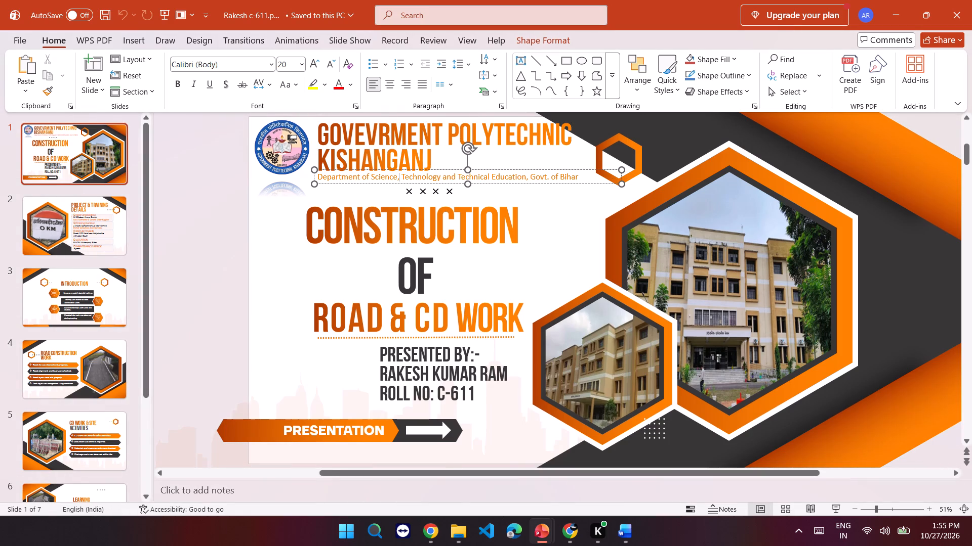
click(442, 169)
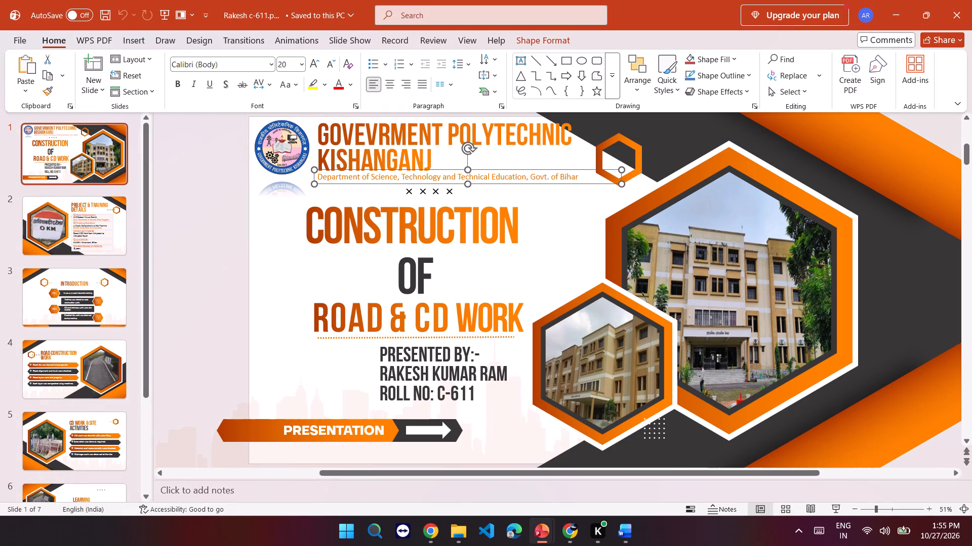
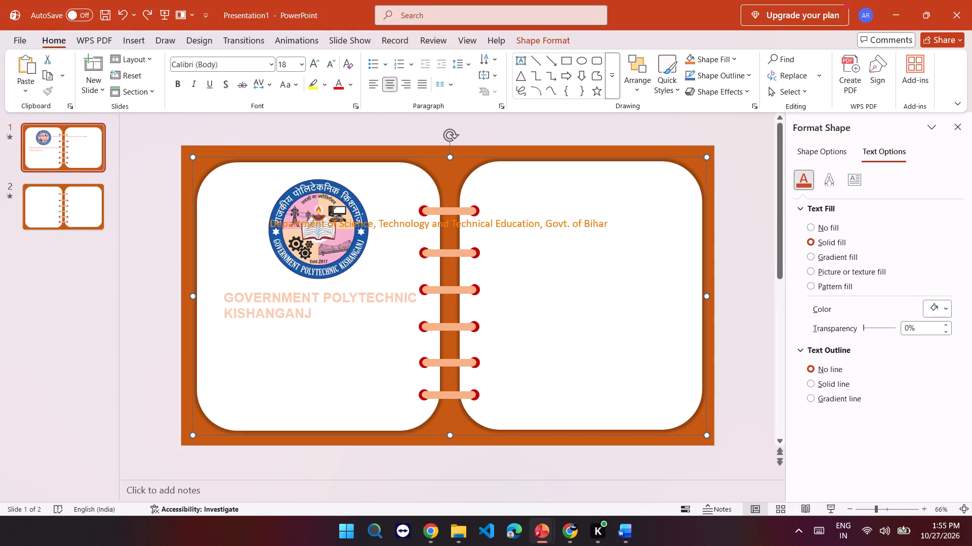
Move the department text box below the college name on slide 1 and narrow it so the text wraps onto two lines.
click(403, 223)
drag(410, 213, 349, 357)
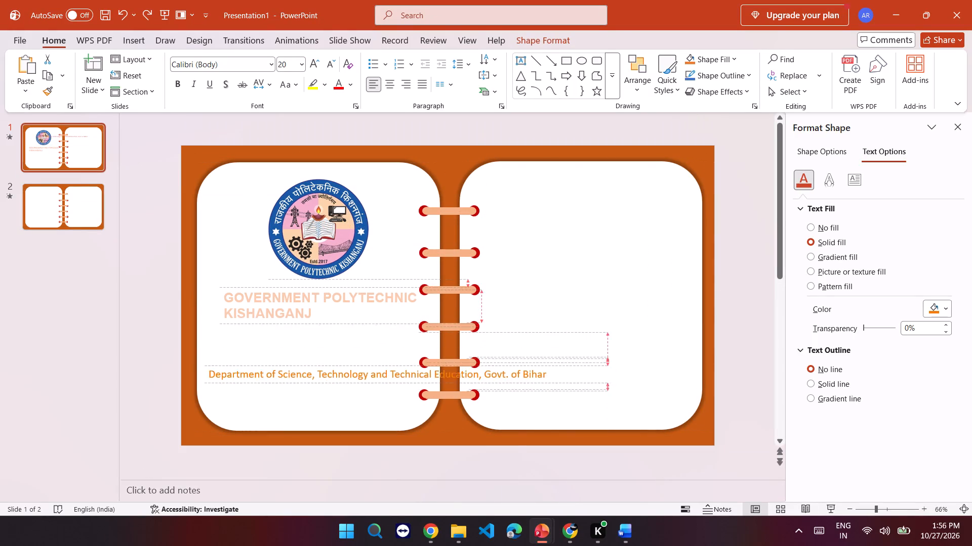
drag(349, 357, 346, 342)
drag(600, 349, 581, 351)
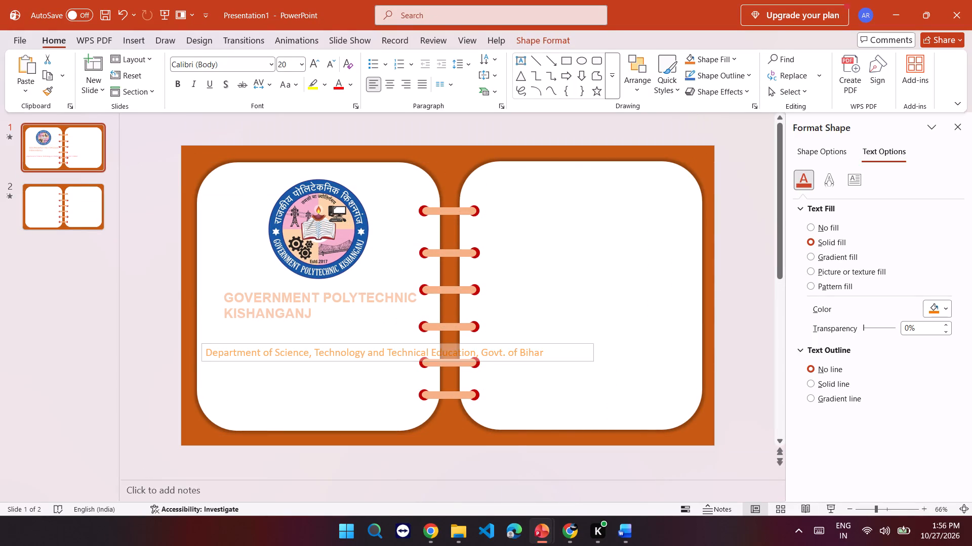
drag(581, 351, 409, 348)
drag(364, 343, 387, 320)
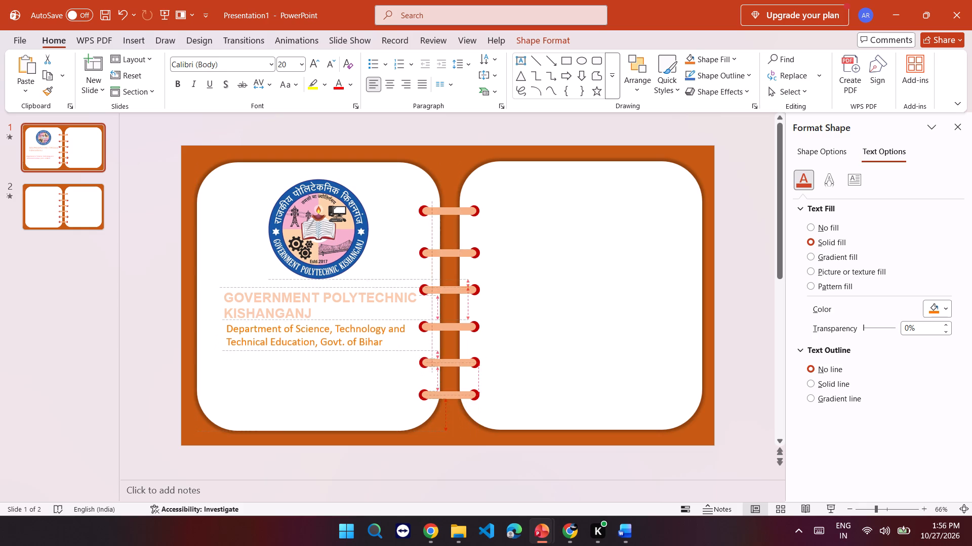
drag(387, 320, 384, 321)
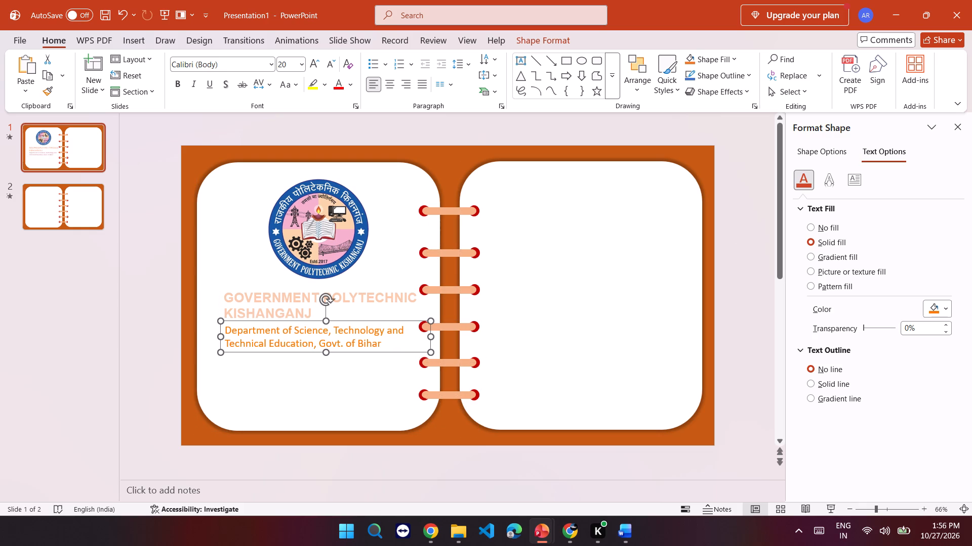
Set the department text's fill to a light orange theme colour, one shade deeper than the college name's, after trying grey and paler orange.
click(948, 303)
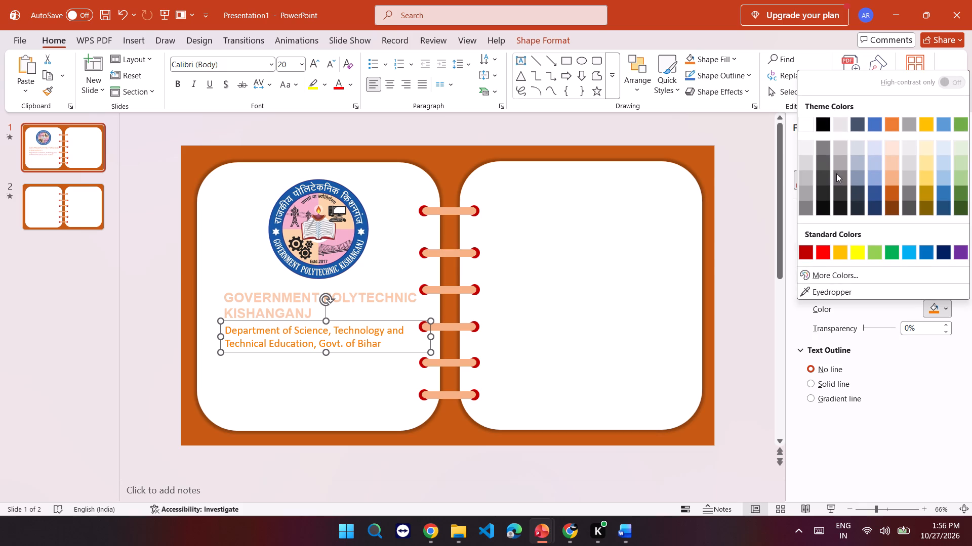
click(823, 157)
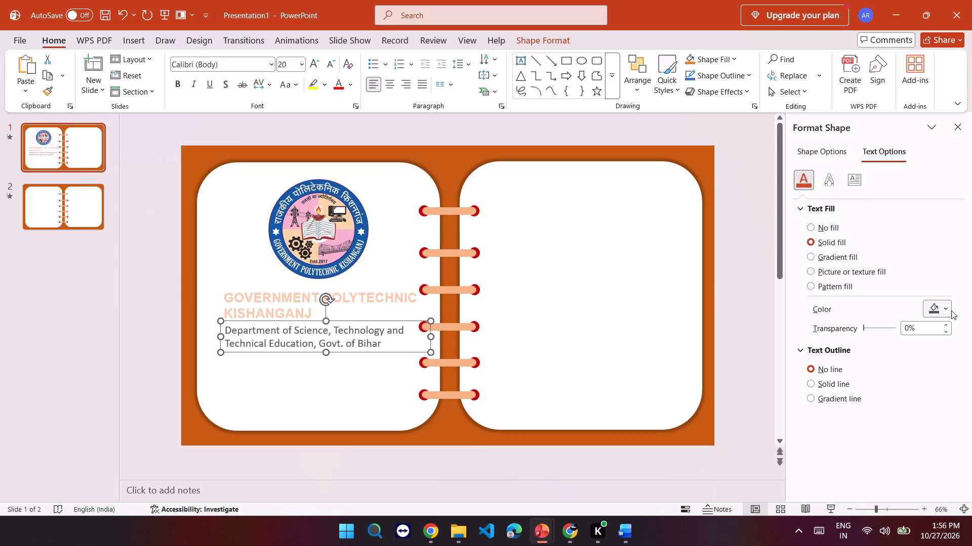
click(940, 310)
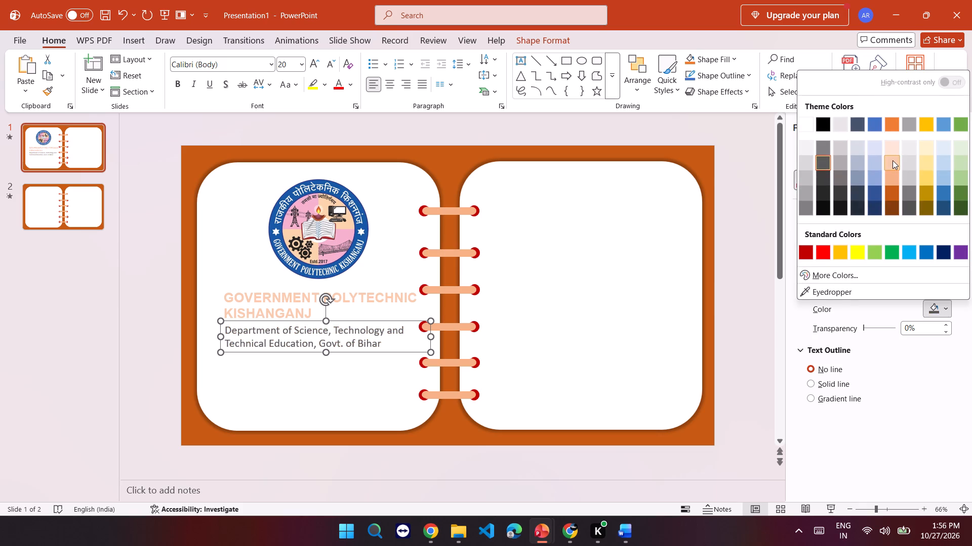
click(893, 160)
click(944, 305)
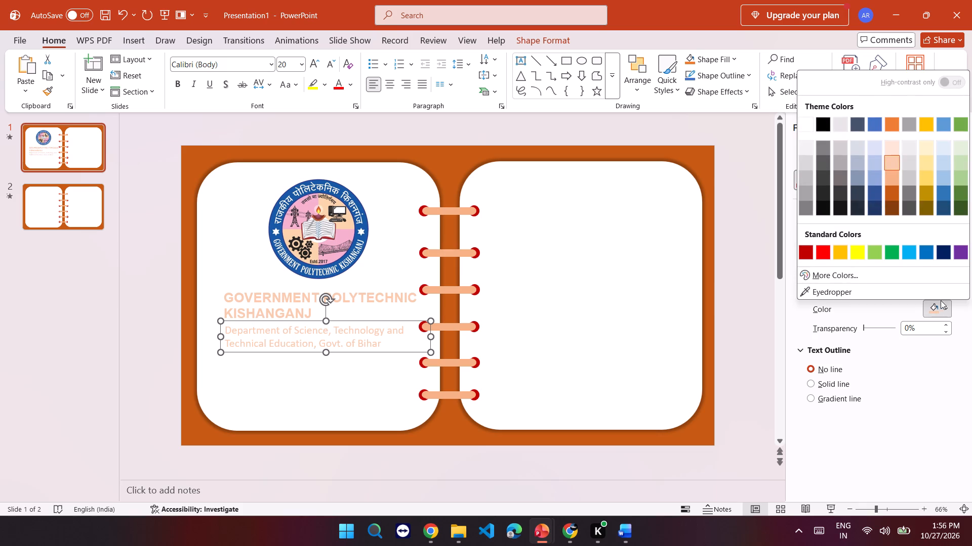
click(892, 184)
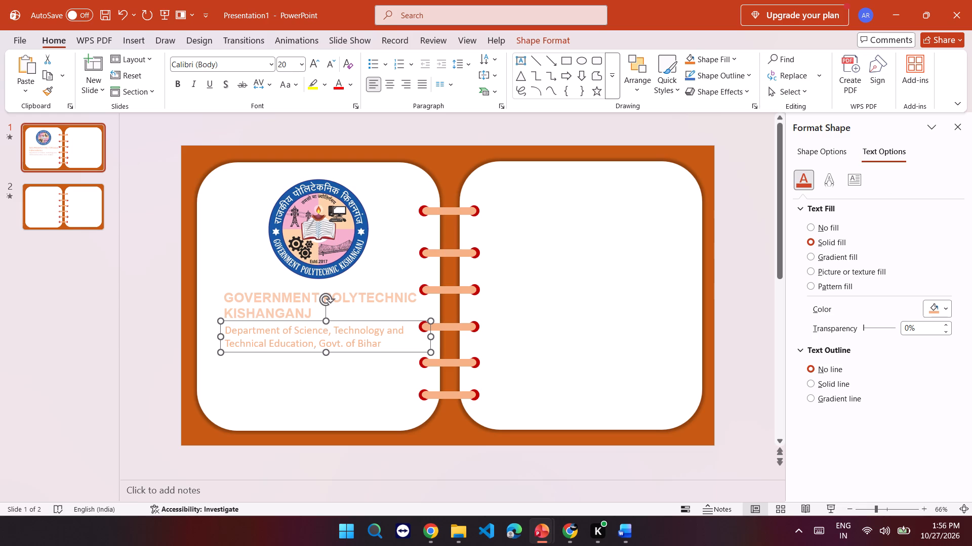
Set the text fill of the whole college name "GOVERNMENT POLYTECHNIC KISHANGANJ" to the standard golden orange.
click(294, 302)
click(407, 286)
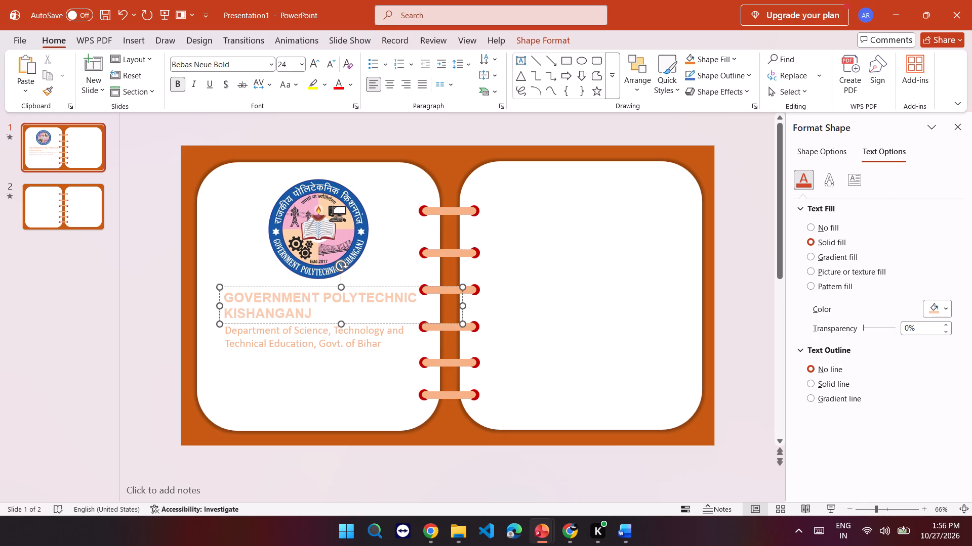
click(946, 307)
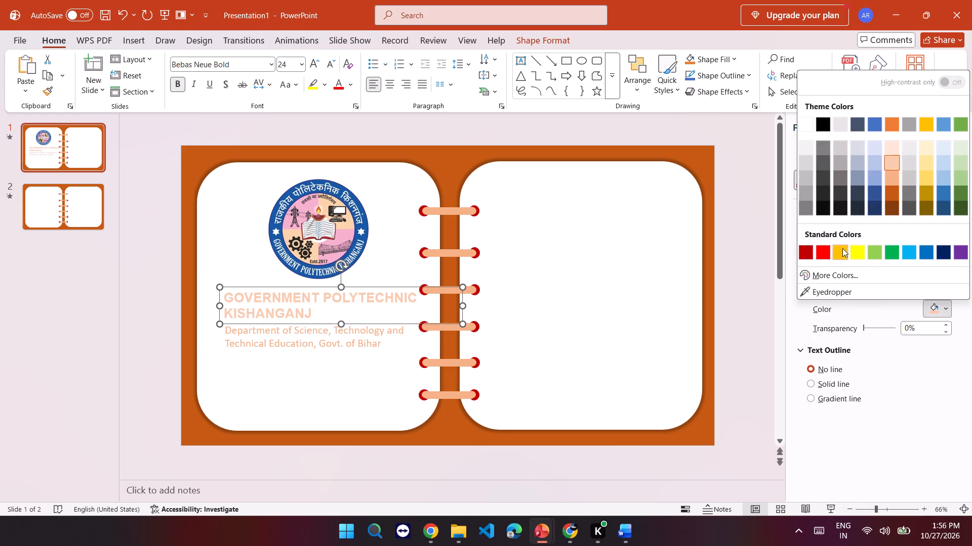
click(842, 248)
Move the department text box slightly down to leave a small gap below the college name.
click(332, 346)
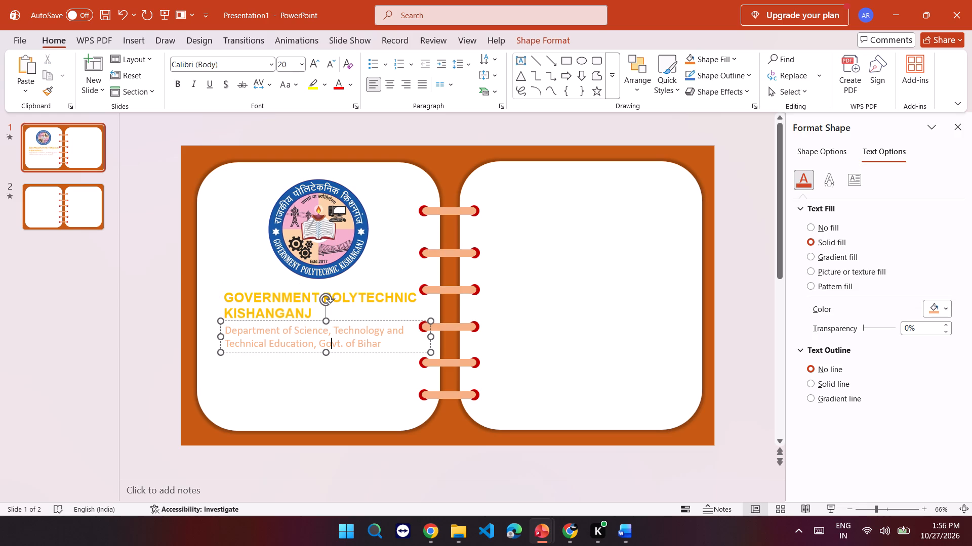
drag(352, 320, 352, 323)
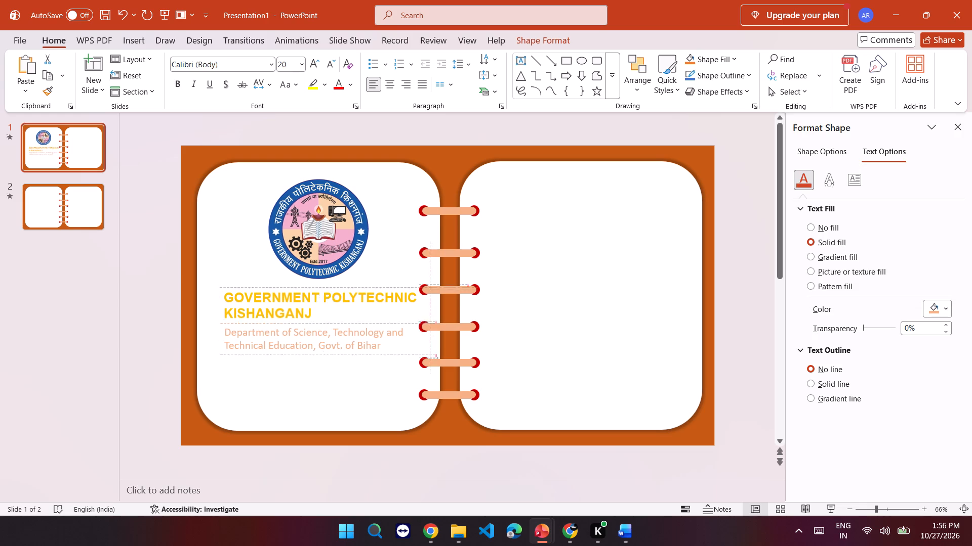
drag(352, 323, 352, 327)
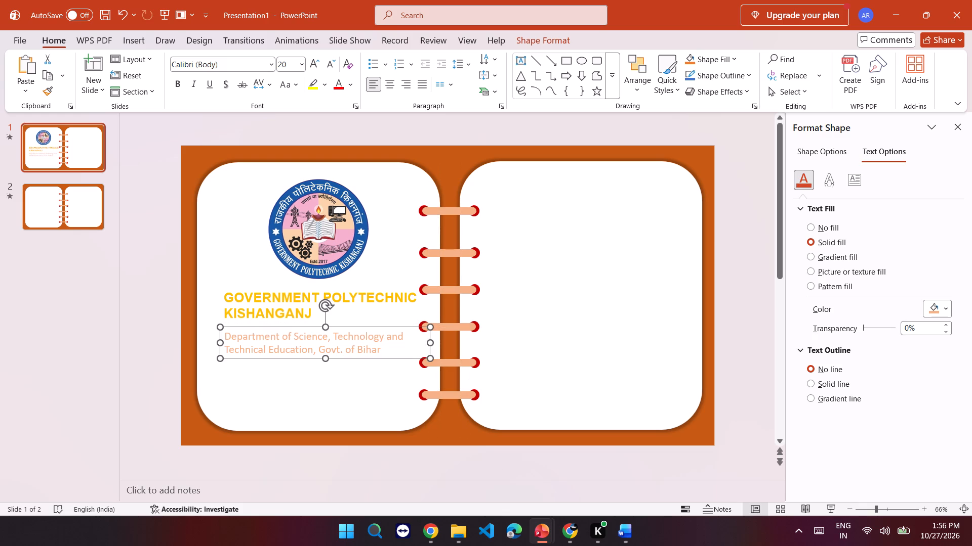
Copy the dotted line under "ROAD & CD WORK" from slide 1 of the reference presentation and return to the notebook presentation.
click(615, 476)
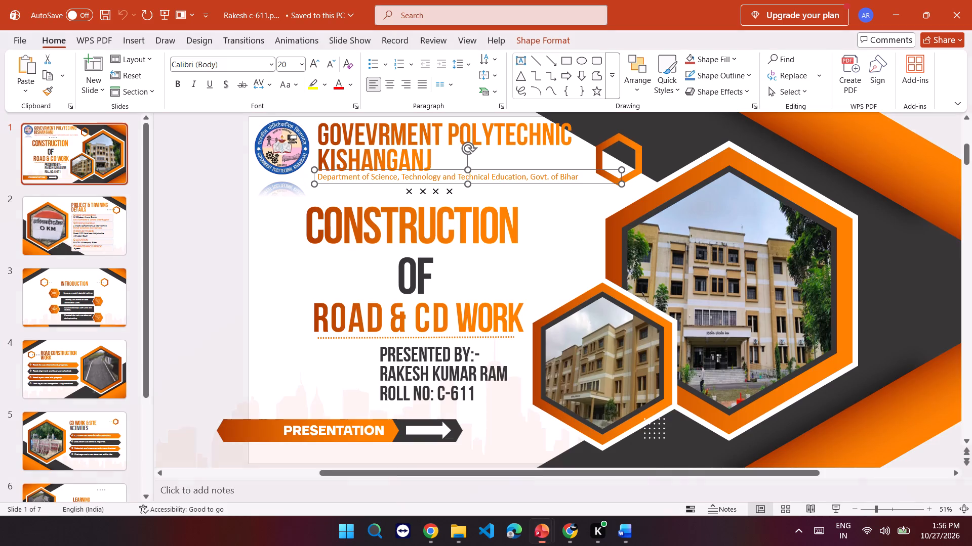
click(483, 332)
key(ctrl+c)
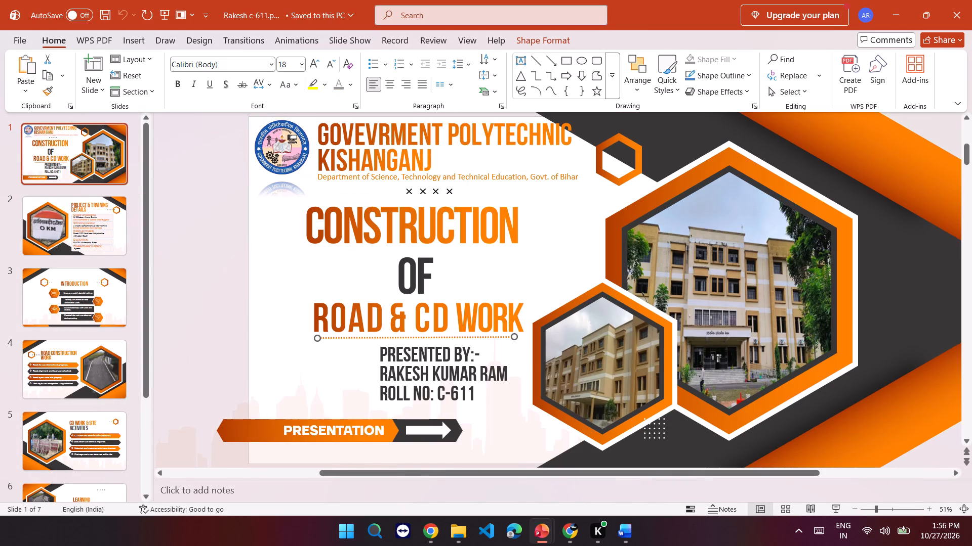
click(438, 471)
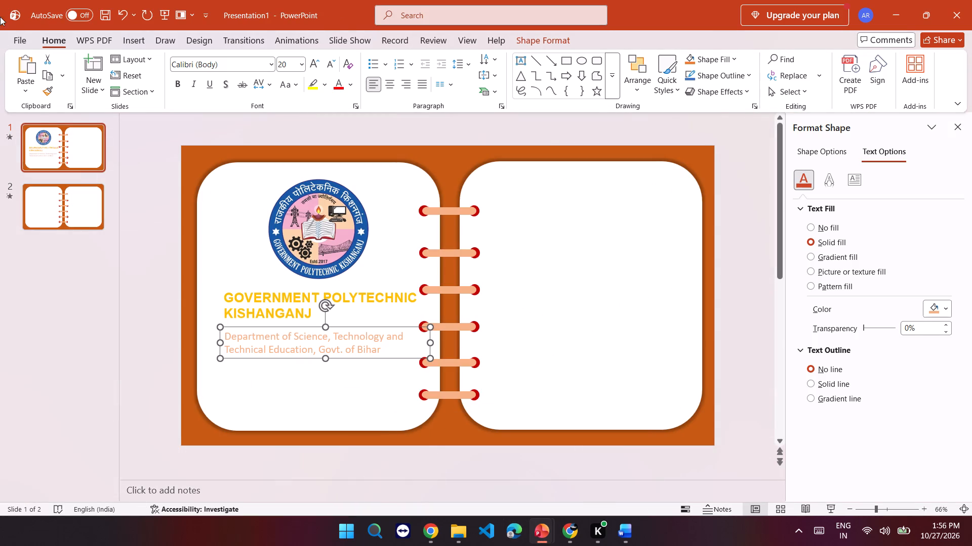
Close the notebook presentation, saving it as "book like pptt" in the OneDrive Documents folder.
click(23, 41)
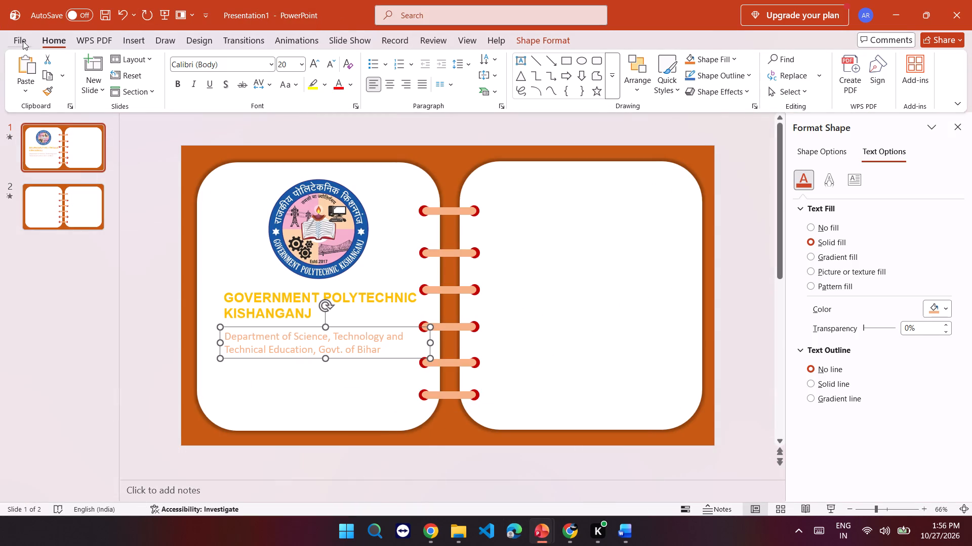
click(13, 42)
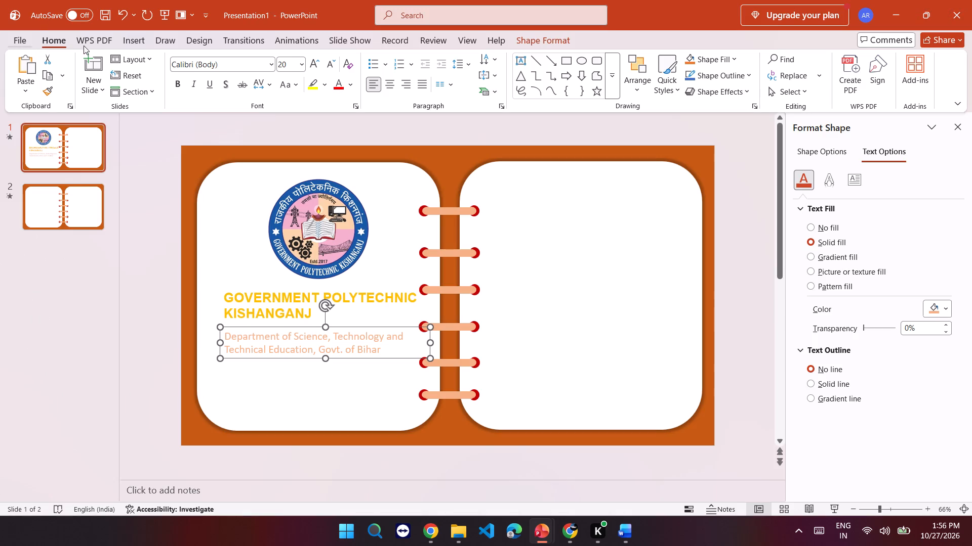
click(969, 0)
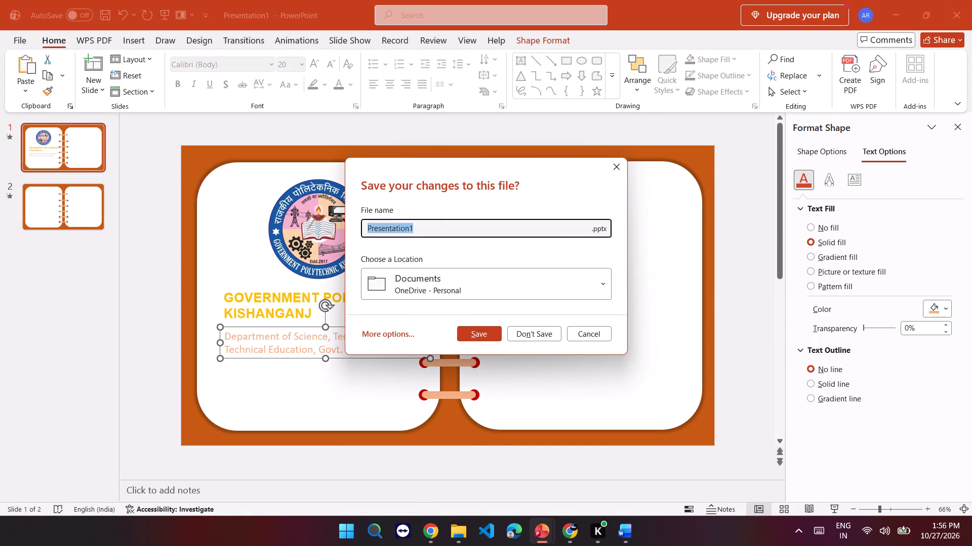
drag(424, 222, 397, 221)
text(bookok)
key(space)
key(BackSpace)
key(BackSpace)
key(BackSpace)
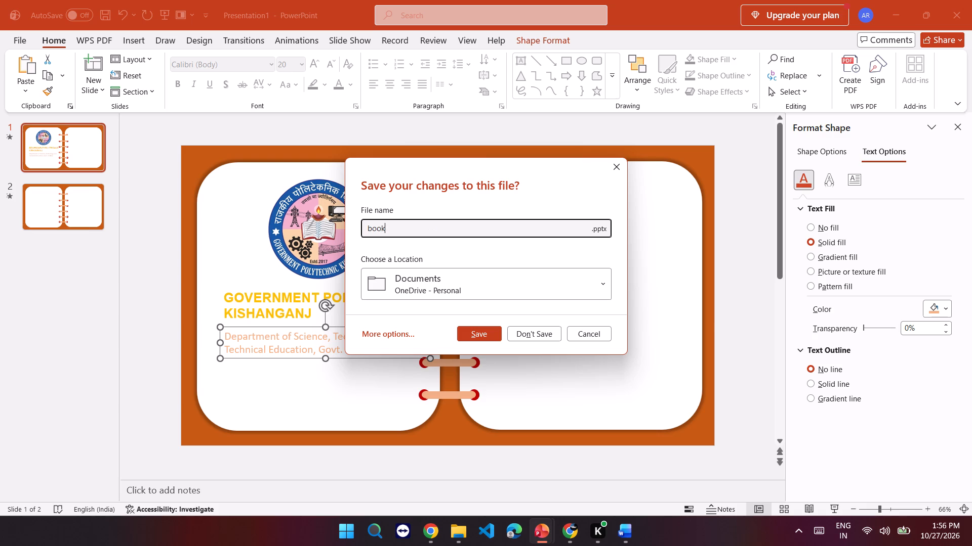
key(space)
text(like)
key(space)
text(pptt)
key(Return)
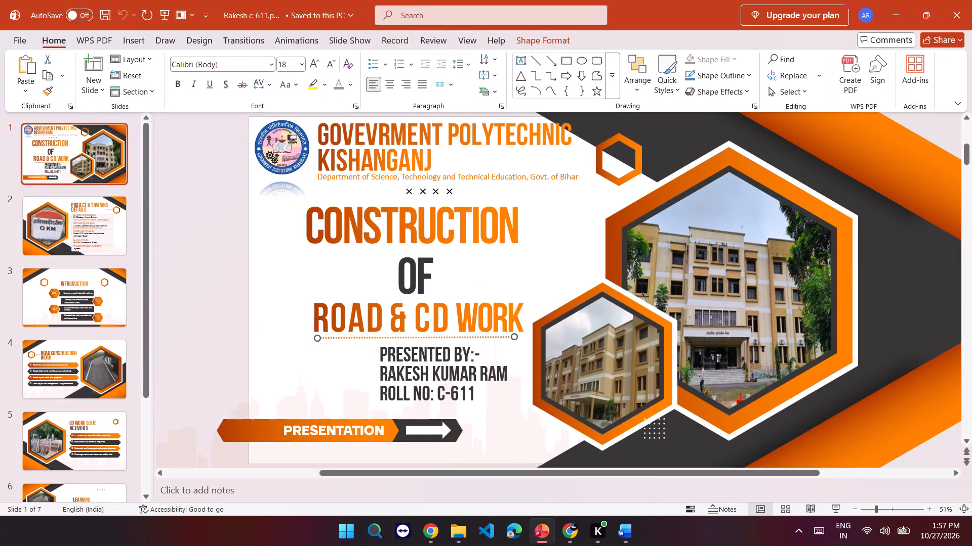
Play the reference presentation as a slide show from the title slide to the end, and exit it.
click(835, 506)
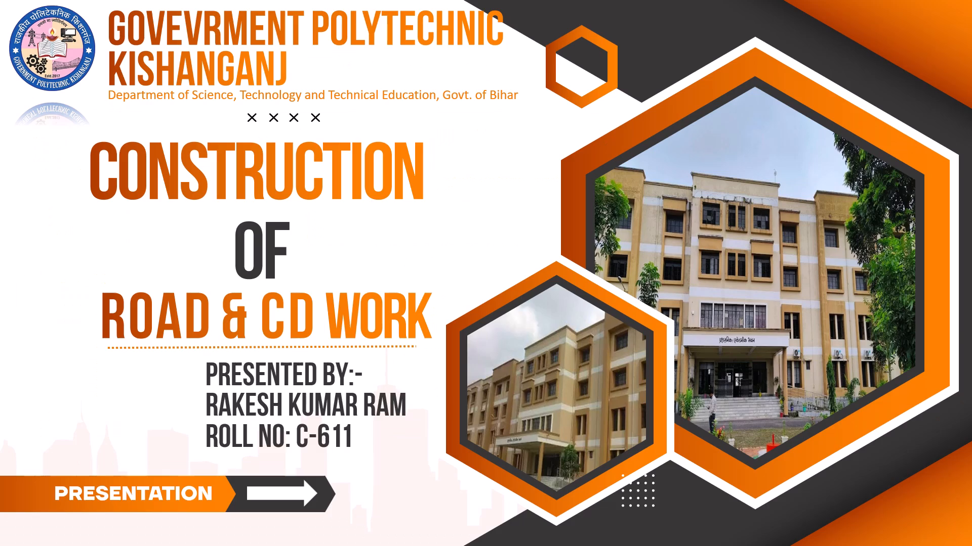
click(912, 348)
click(912, 347)
click(912, 347)
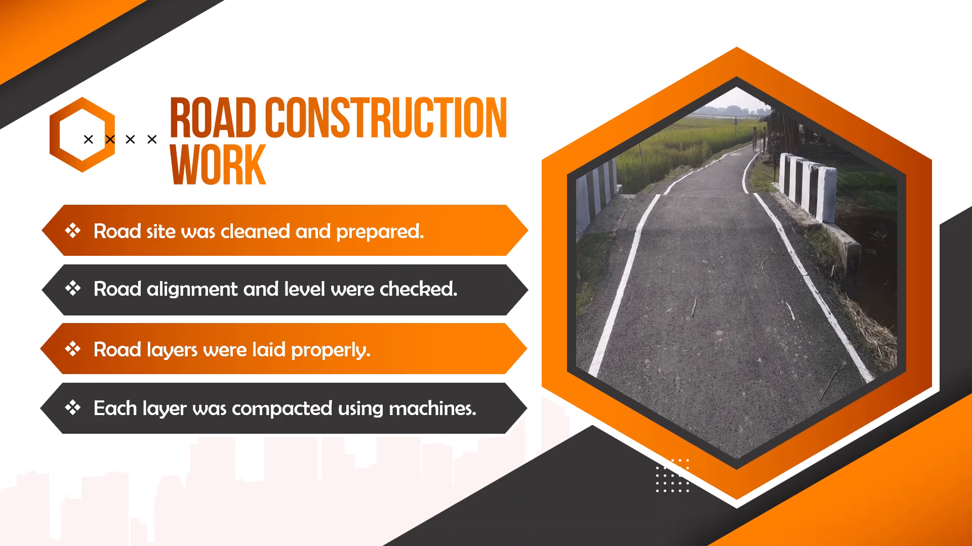
click(912, 347)
click(912, 347)
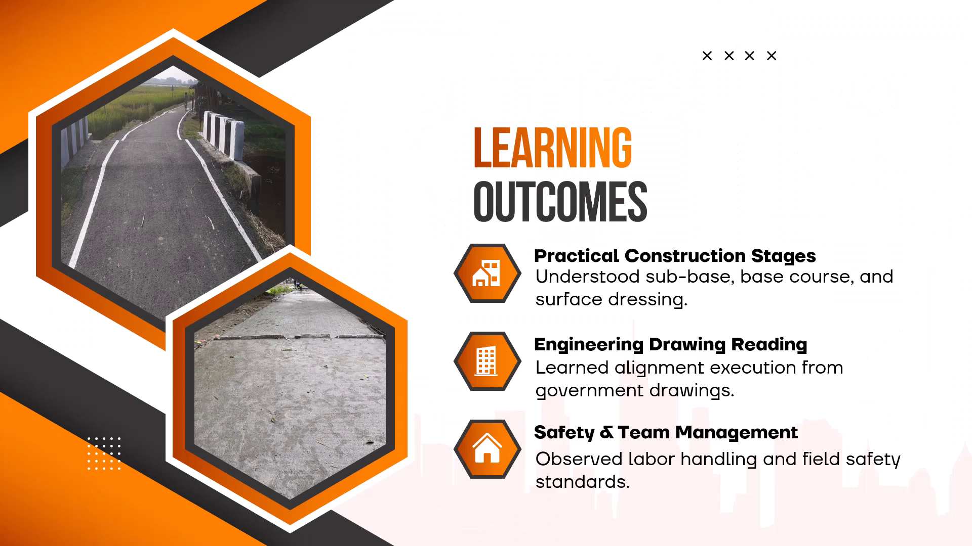
click(912, 347)
right_click(912, 347)
click(912, 347)
click(912, 347)
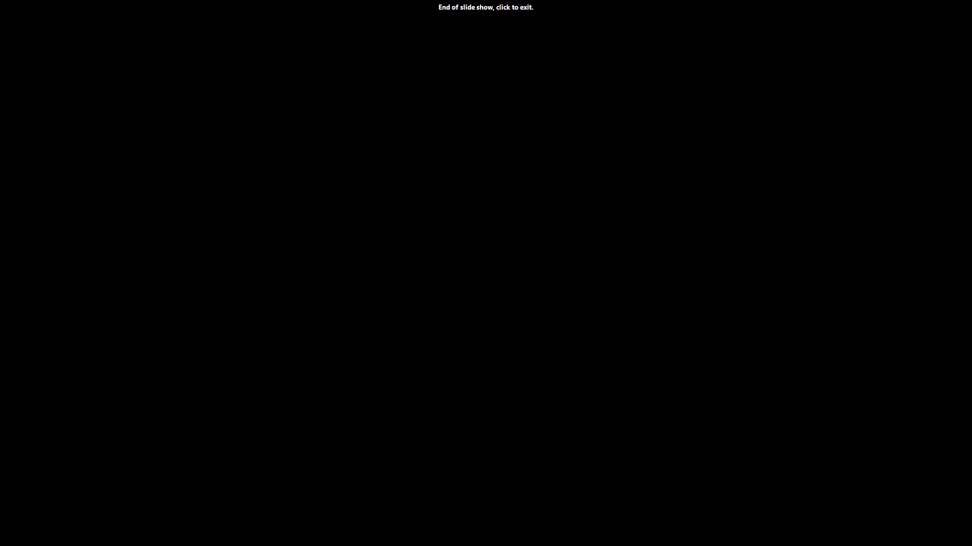
key(grave)
key(Escape)
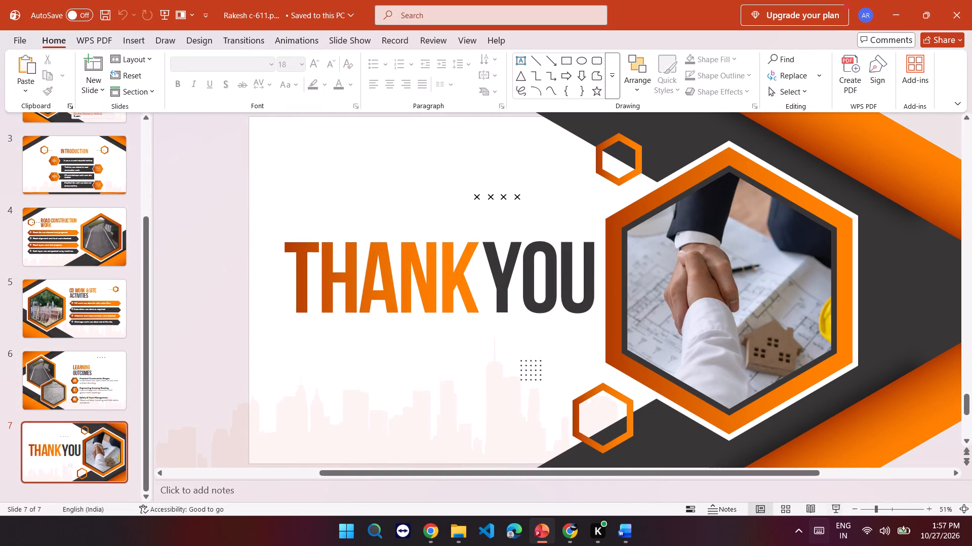
Review the slides of the reference presentation one by one, examining their content and layout, and return to slide 1.
scroll(97, 351, up, 3)
click(98, 342)
click(104, 271)
click(87, 213)
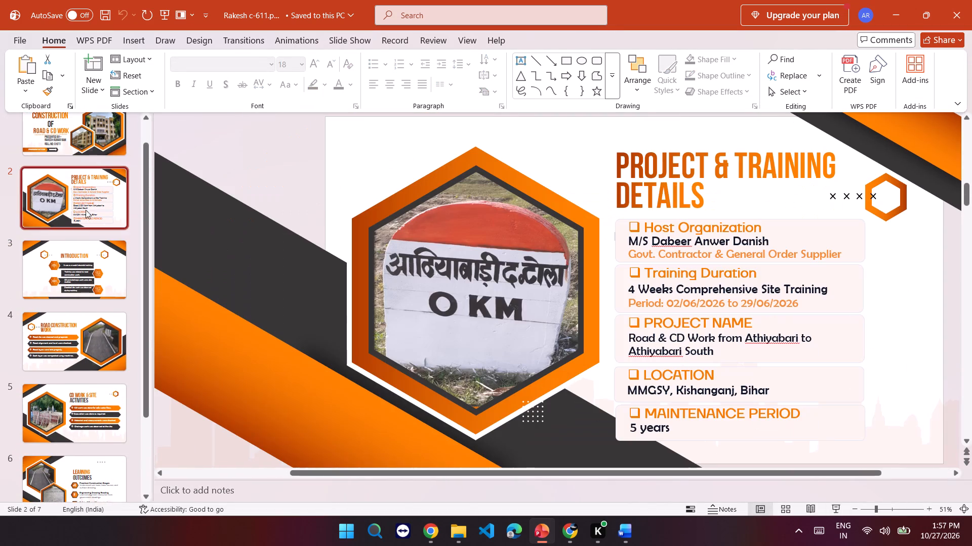
click(83, 147)
scroll(84, 149, up, 1)
click(66, 236)
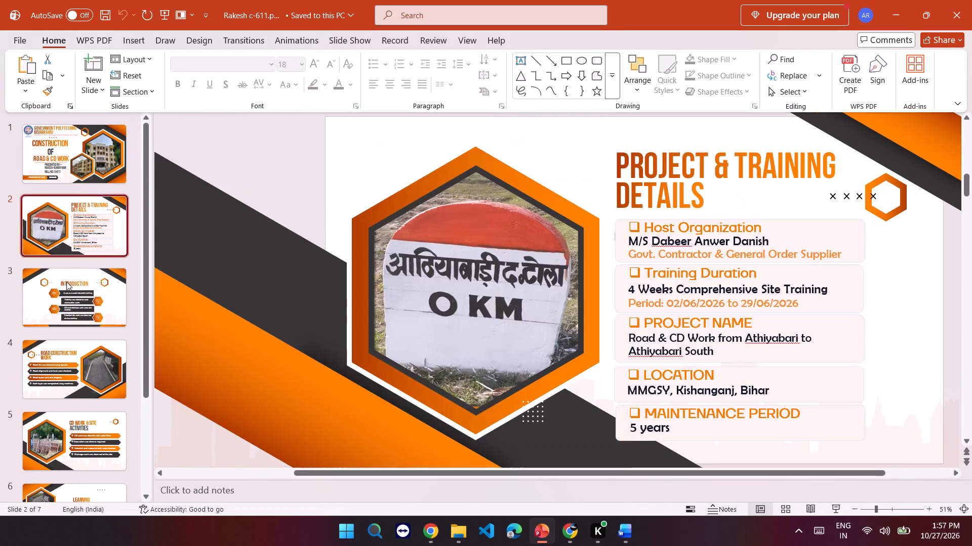
click(63, 294)
click(63, 336)
click(77, 377)
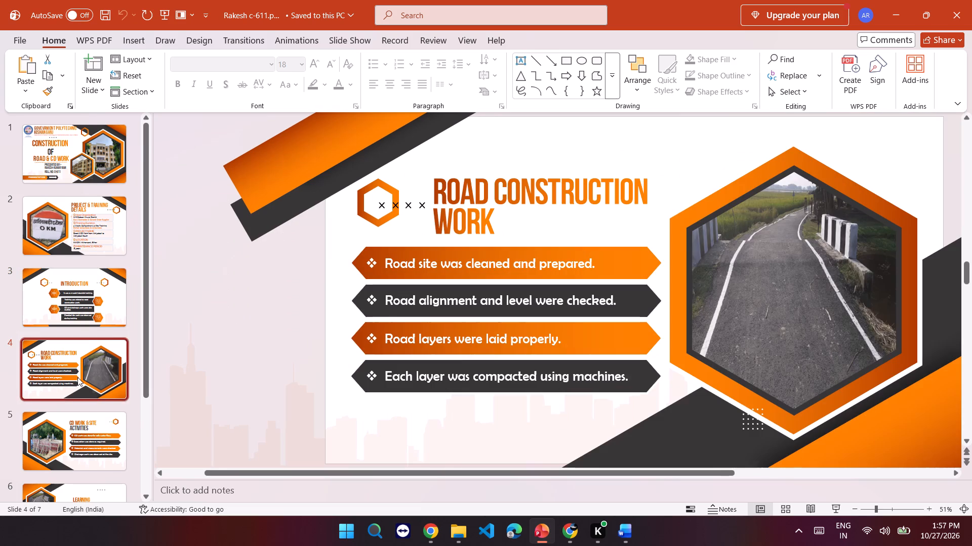
scroll(77, 377, down, 1)
click(78, 421)
scroll(79, 401, down, 4)
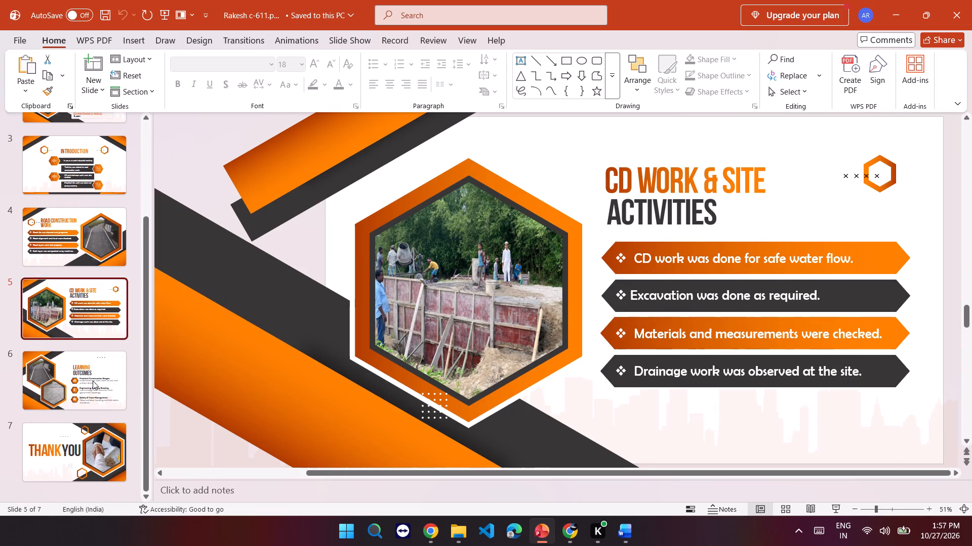
click(93, 381)
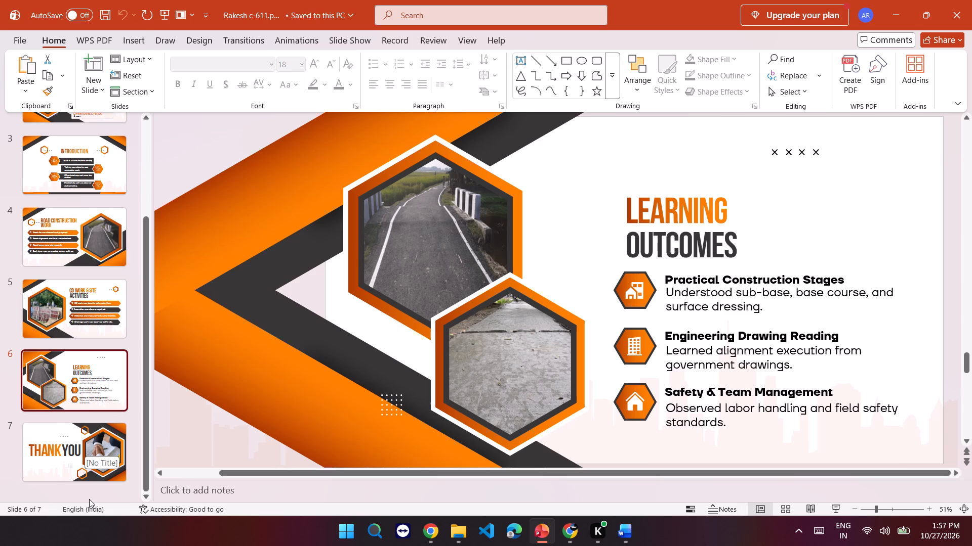
click(85, 446)
click(94, 391)
click(106, 281)
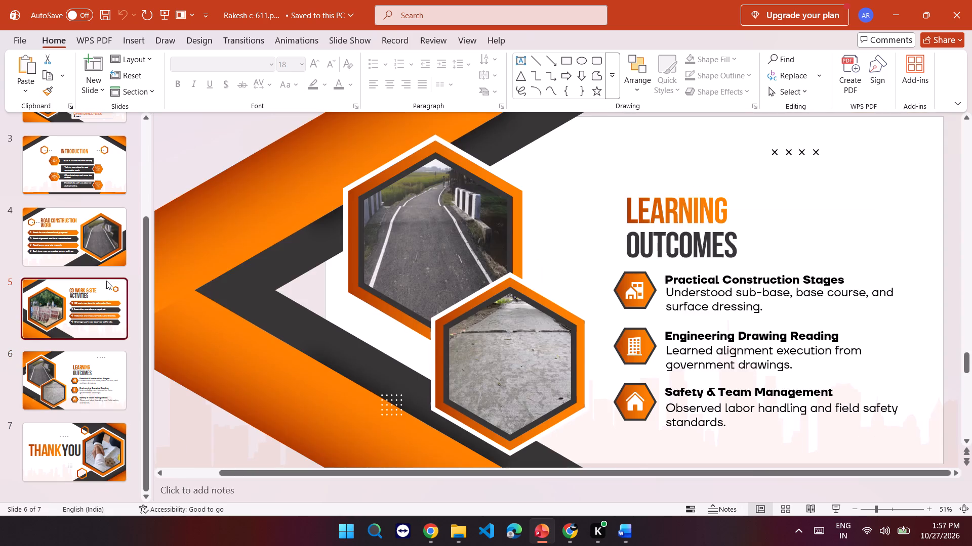
click(103, 239)
click(111, 168)
scroll(106, 166, up, 3)
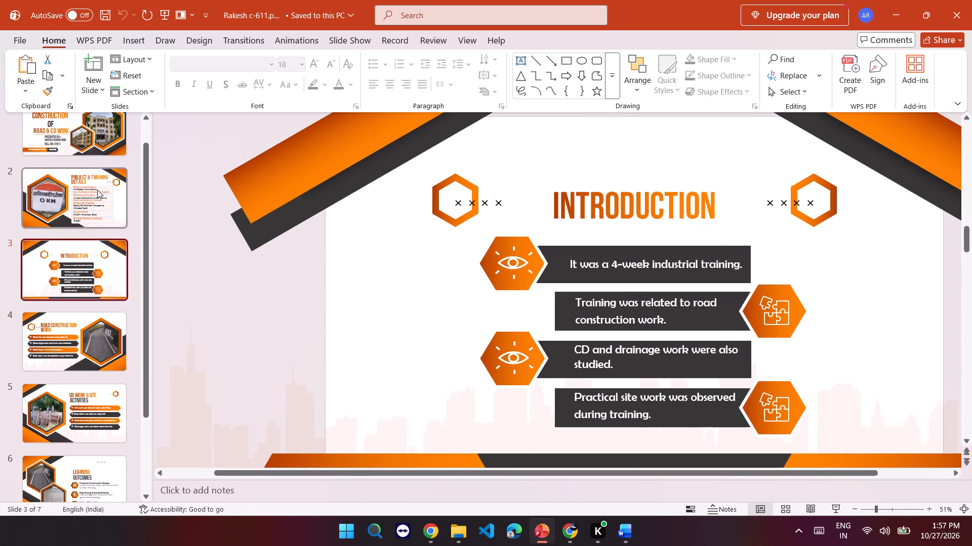
click(97, 190)
click(94, 122)
scroll(86, 177, up, 2)
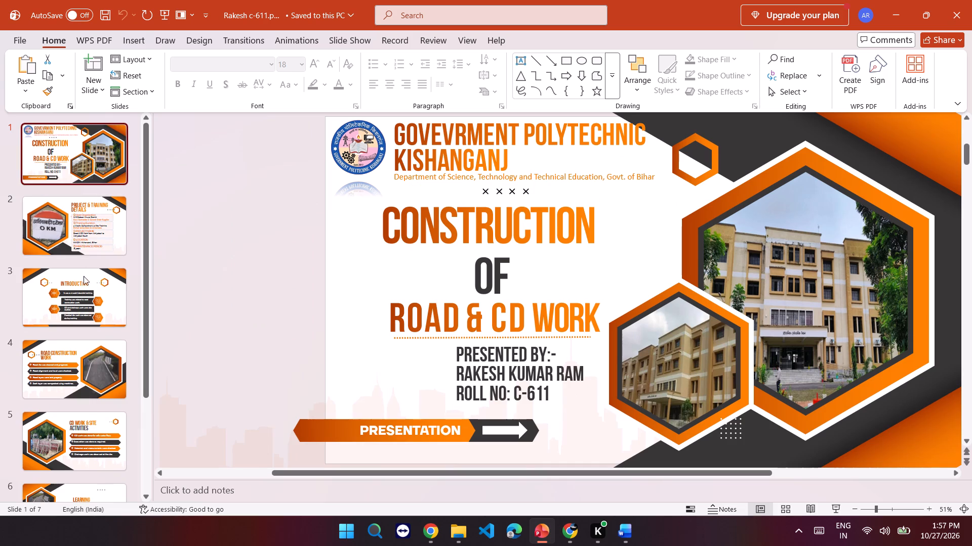
Switch to File Explorer and open today's "Industrial Training Presentation.pptx" from the Downloads folder.
click(460, 534)
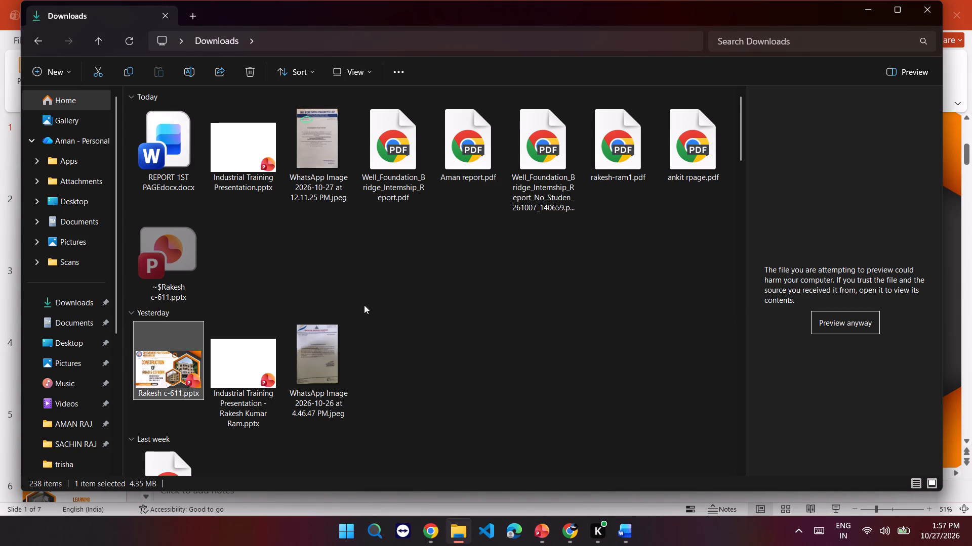
double_click(243, 156)
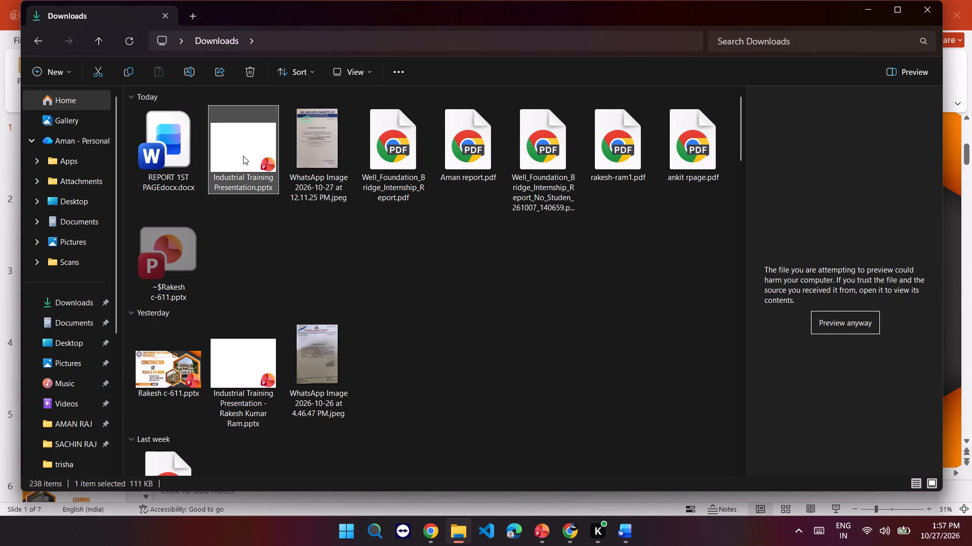
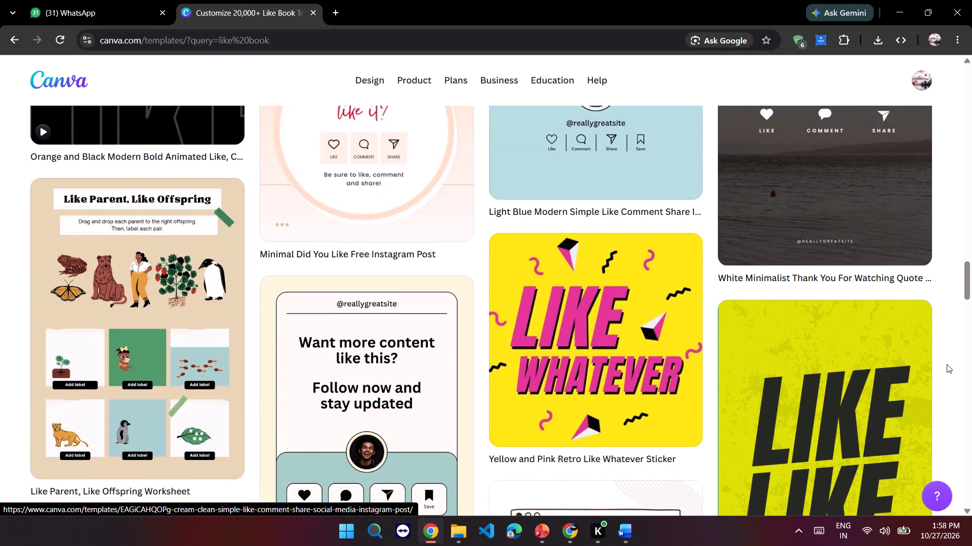
Search the Canva templates for "bridge construction" in place of the previous "like book" search.
scroll(947, 364, up, 16)
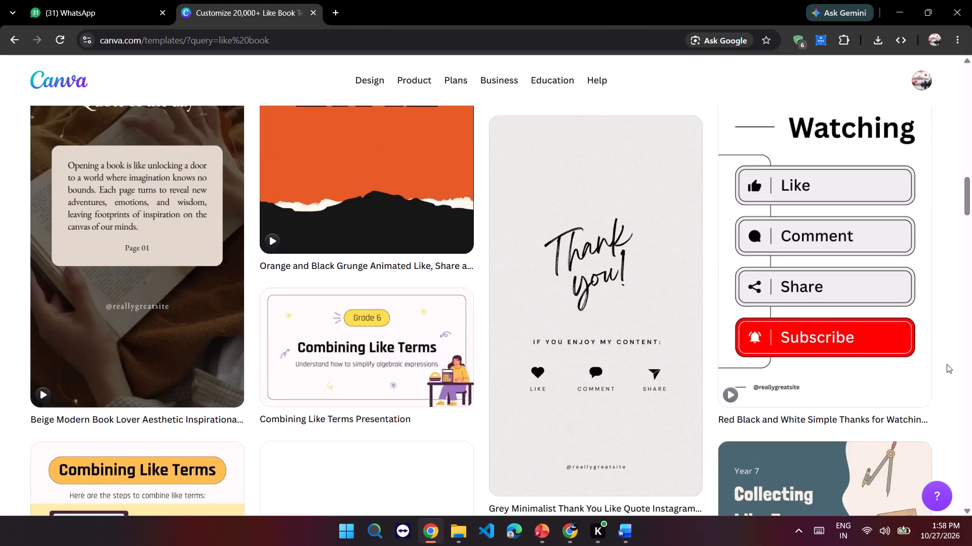
scroll(947, 364, up, 8)
scroll(947, 364, up, 18)
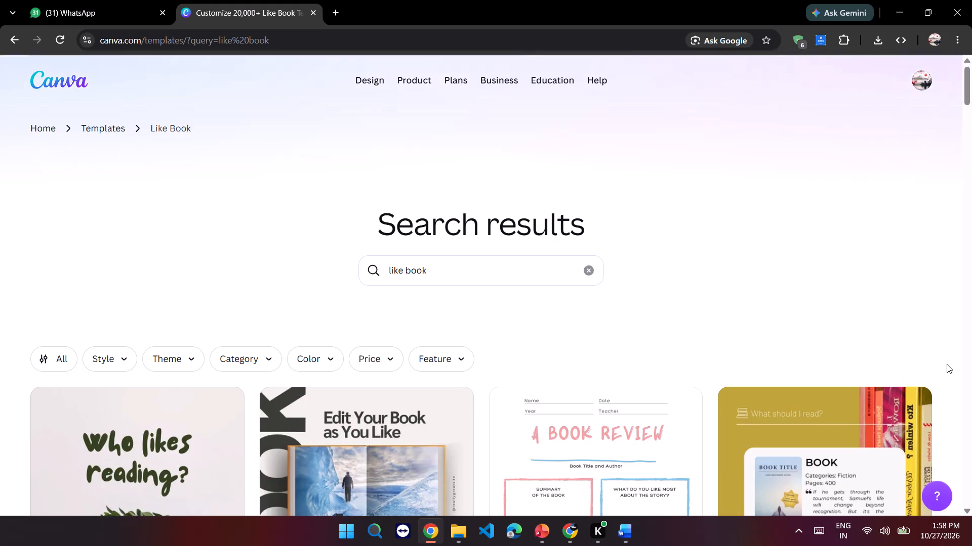
click(508, 269)
drag(508, 269, 400, 268)
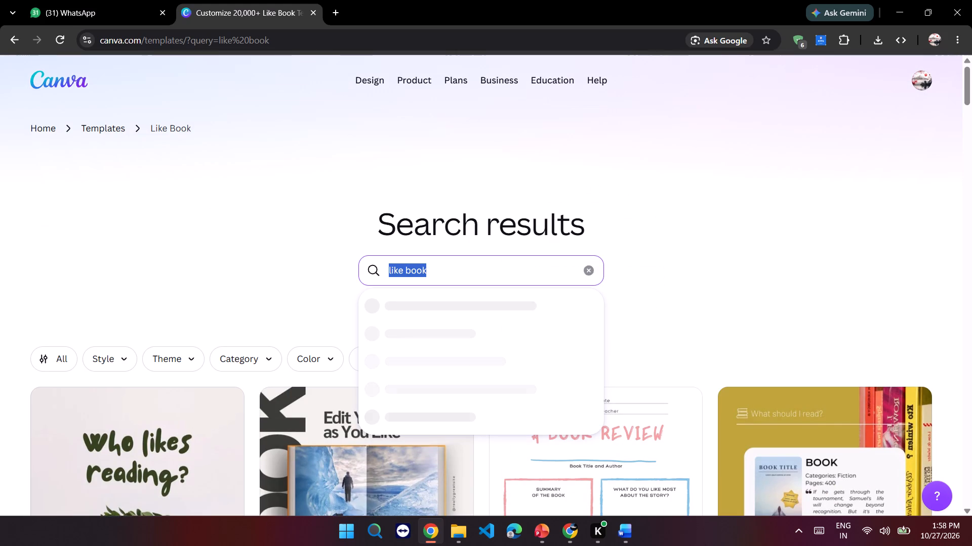
text(bridge)
key(space)
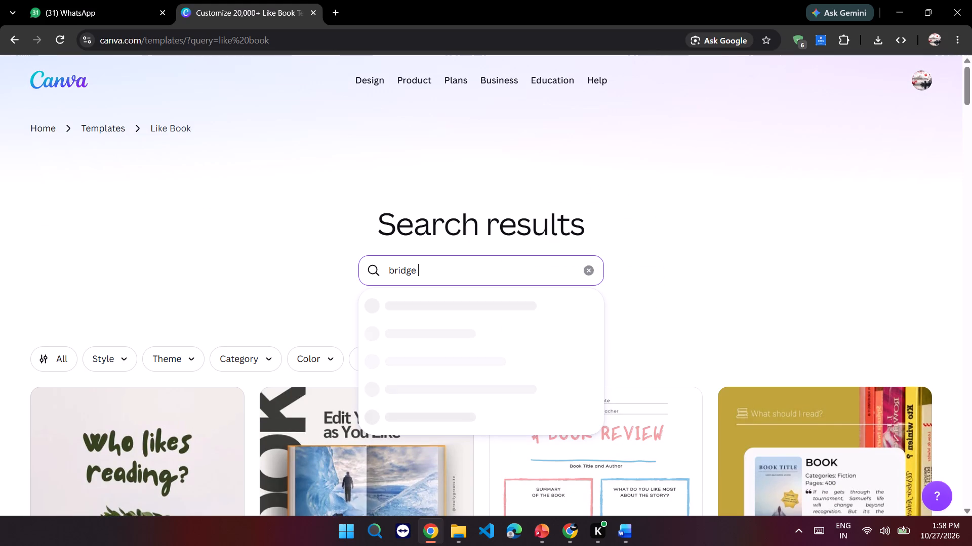
text(co)
text(nstructipon)
key(Return)
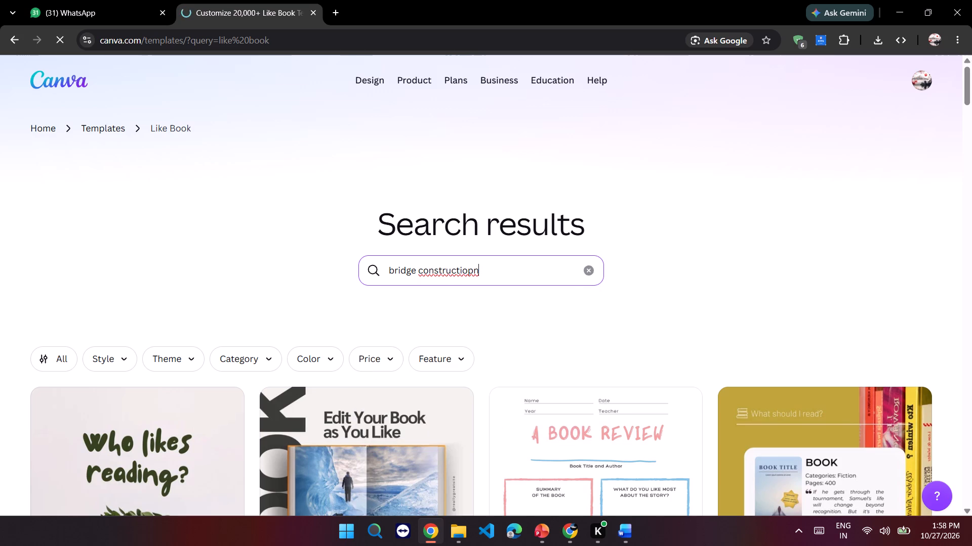
click(475, 268)
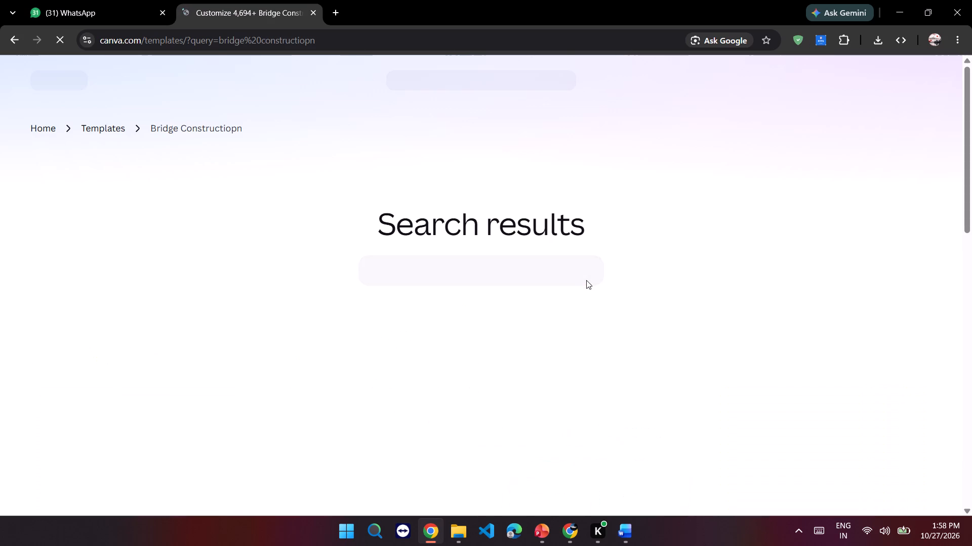
key(BackSpace)
key(Return)
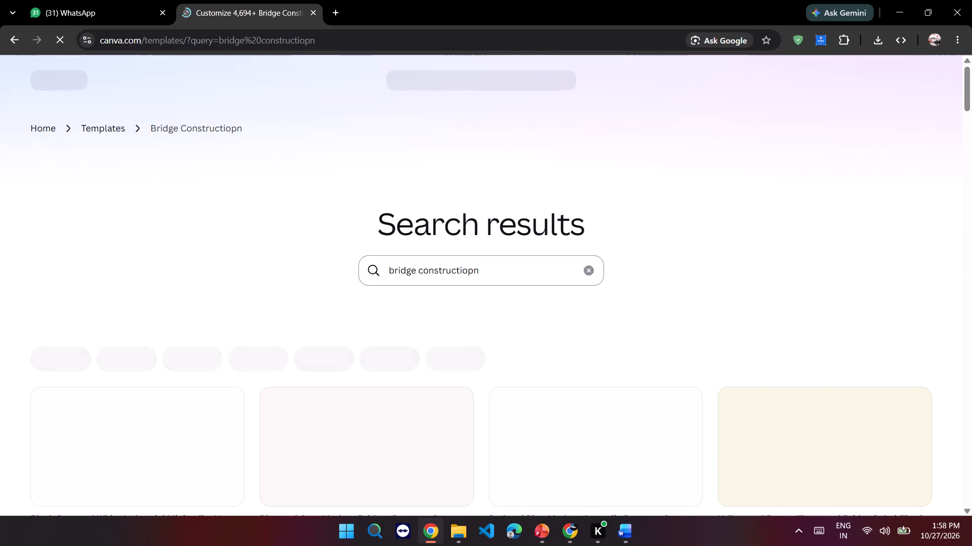
click(474, 267)
key(BackSpace)
key(Return)
Preview the Yellow Black and Navy Blue Modern Road Infrastructure Project Presentation from the search results and open it for customising, dismissing the trial offer.
scroll(519, 338, down, 1)
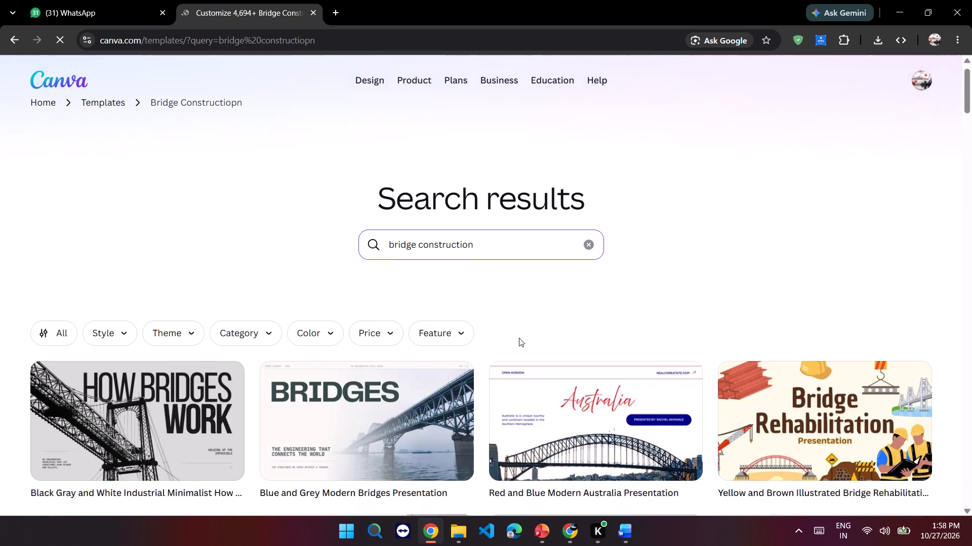
scroll(519, 338, down, 3)
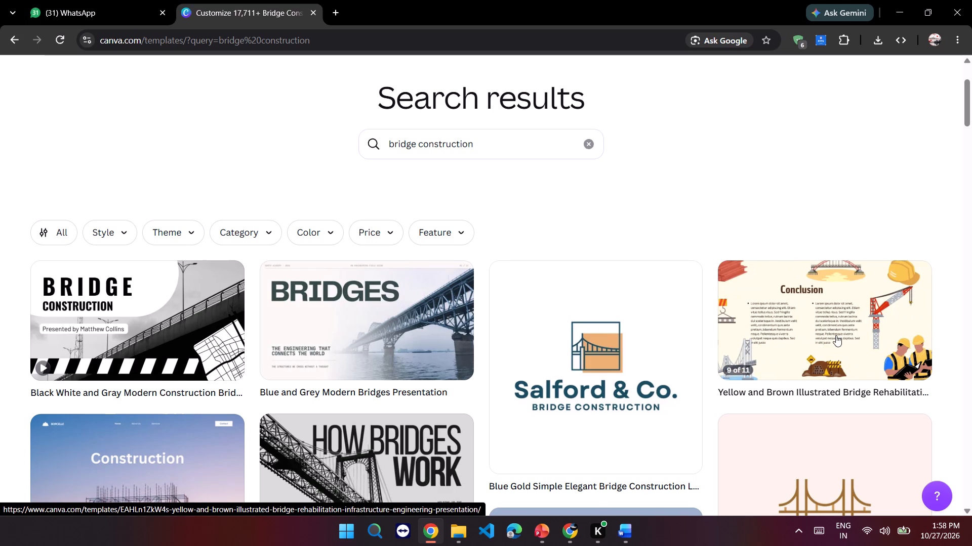
scroll(836, 335, down, 2)
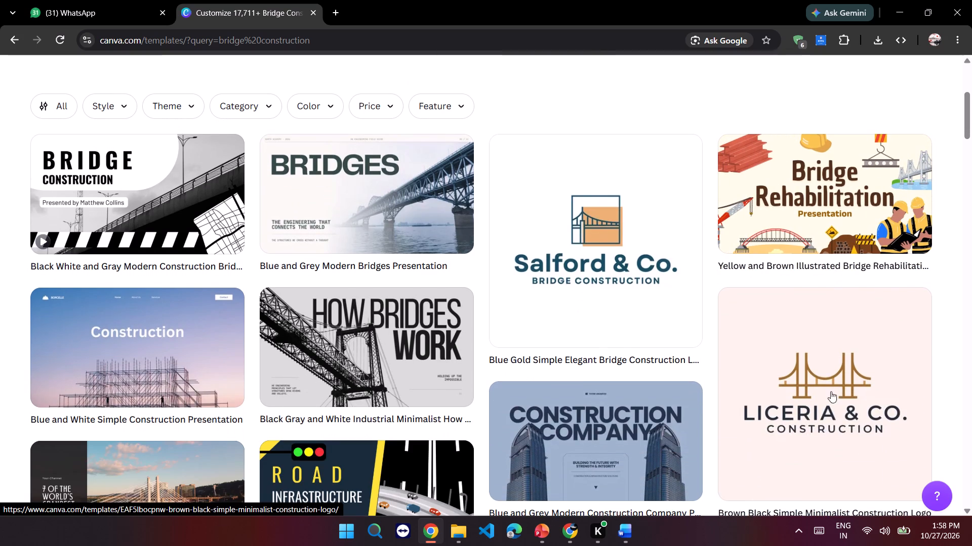
scroll(227, 446, down, 2)
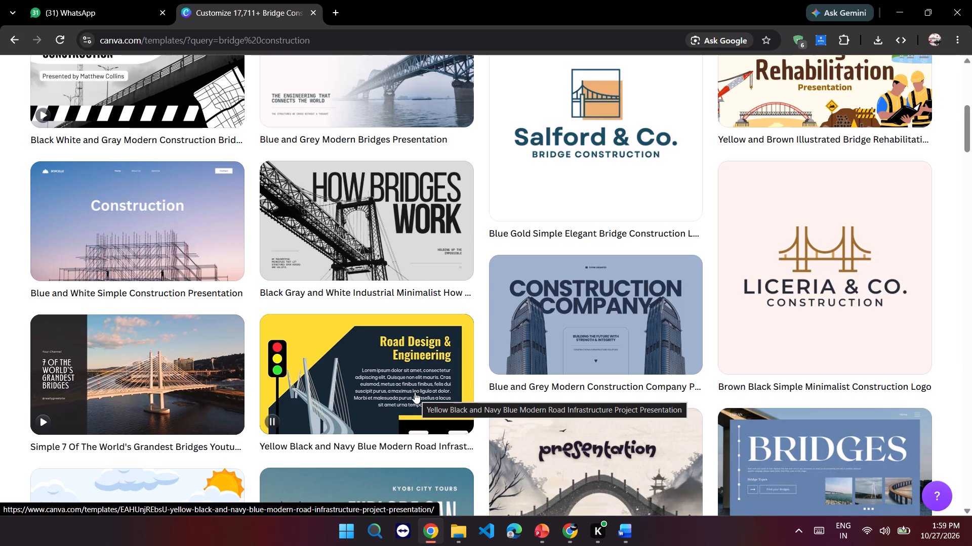
click(414, 391)
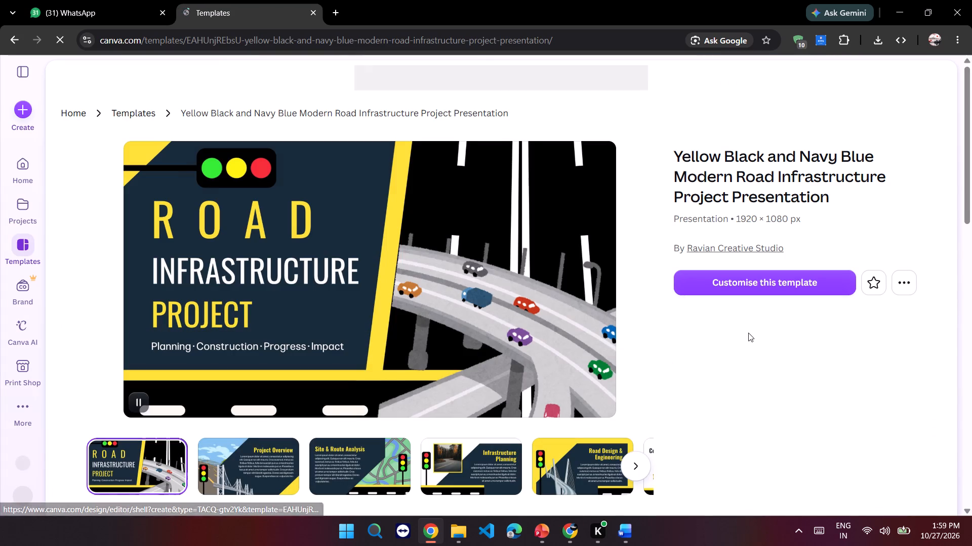
click(633, 464)
click(633, 464)
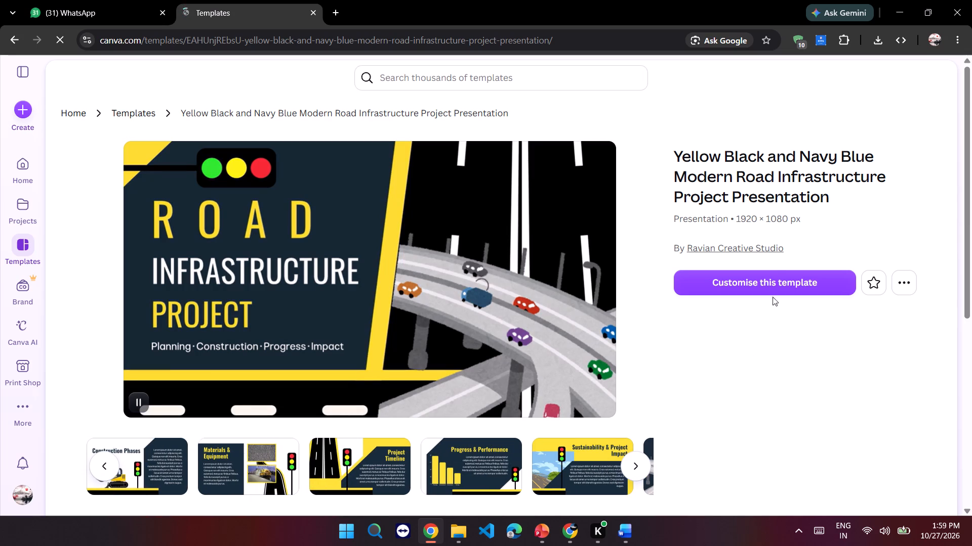
click(772, 285)
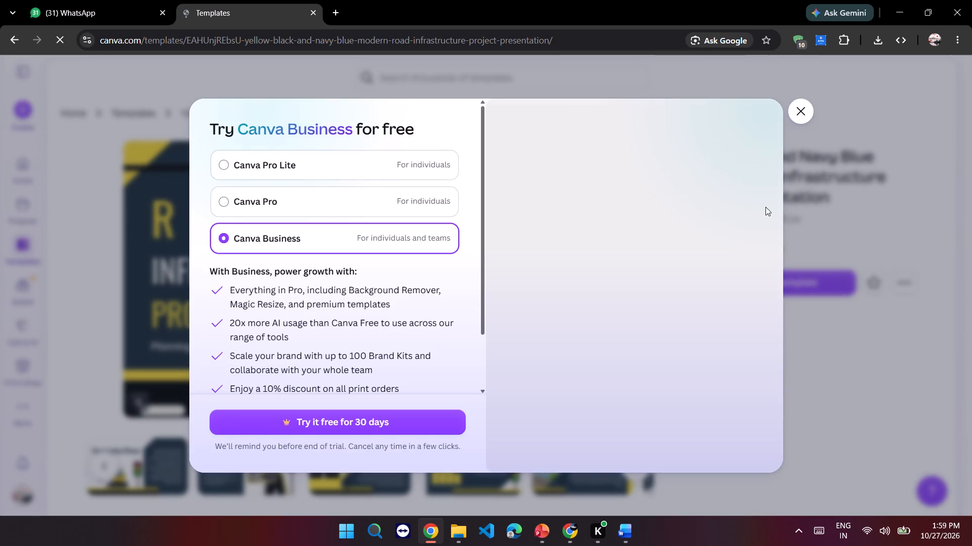
click(804, 110)
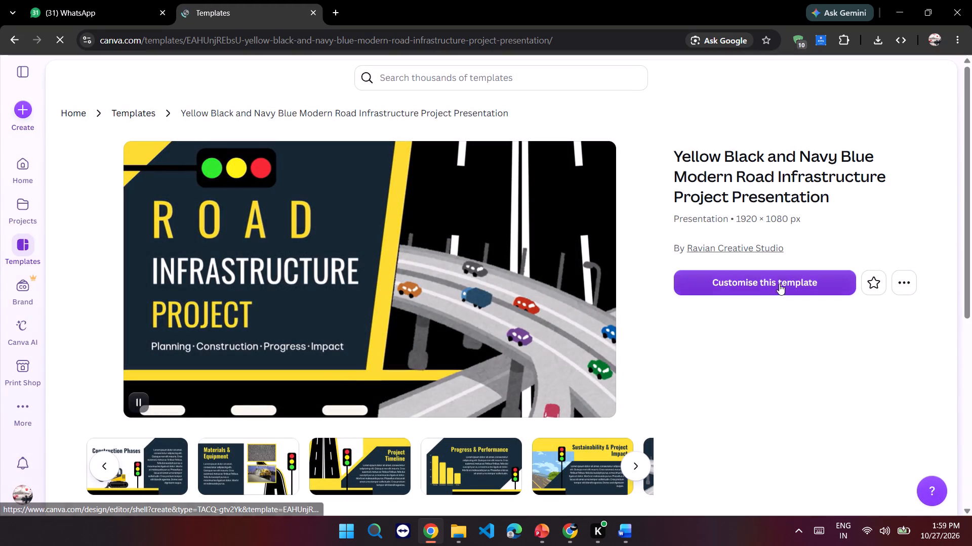
click(780, 285)
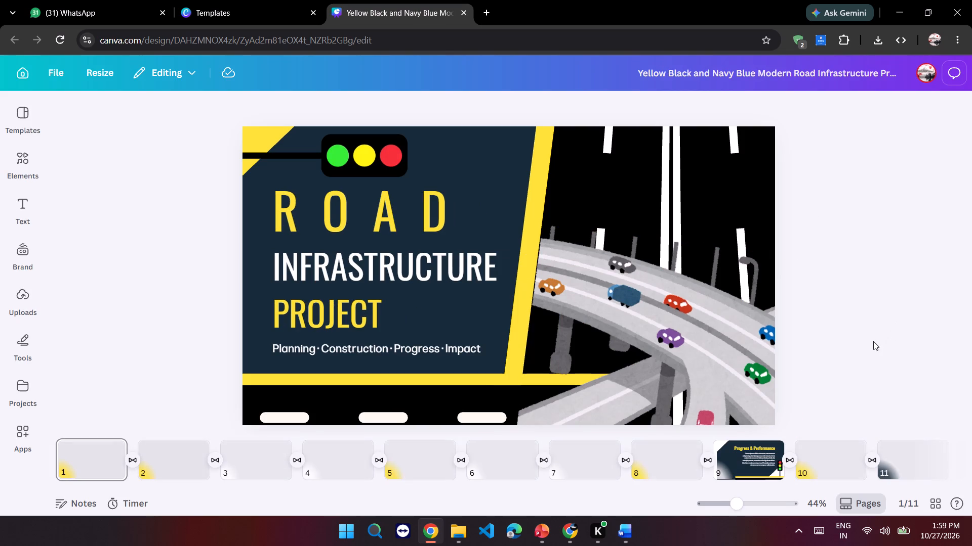
Review pages 2 to 9 of the road infrastructure design one by one, examining their layouts and graphics.
click(165, 464)
click(282, 471)
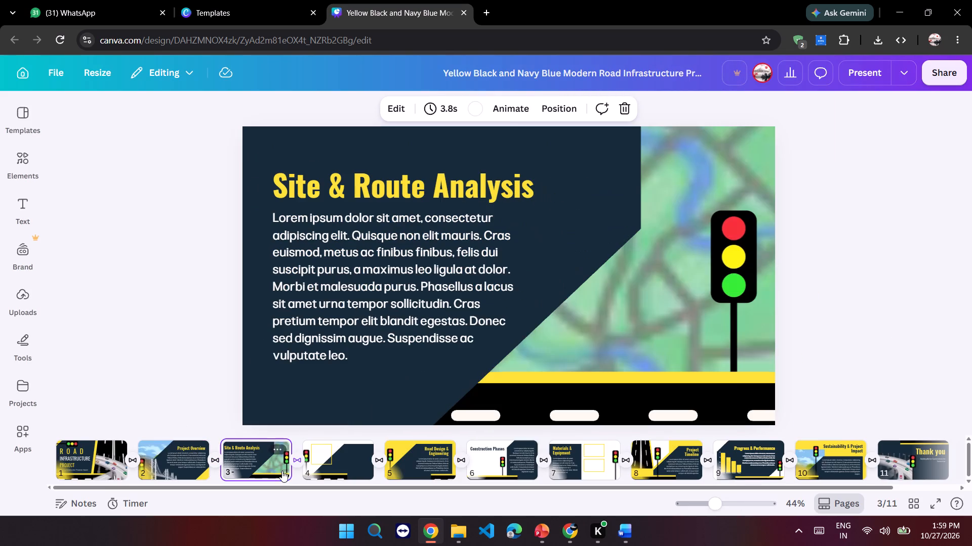
click(318, 465)
click(396, 473)
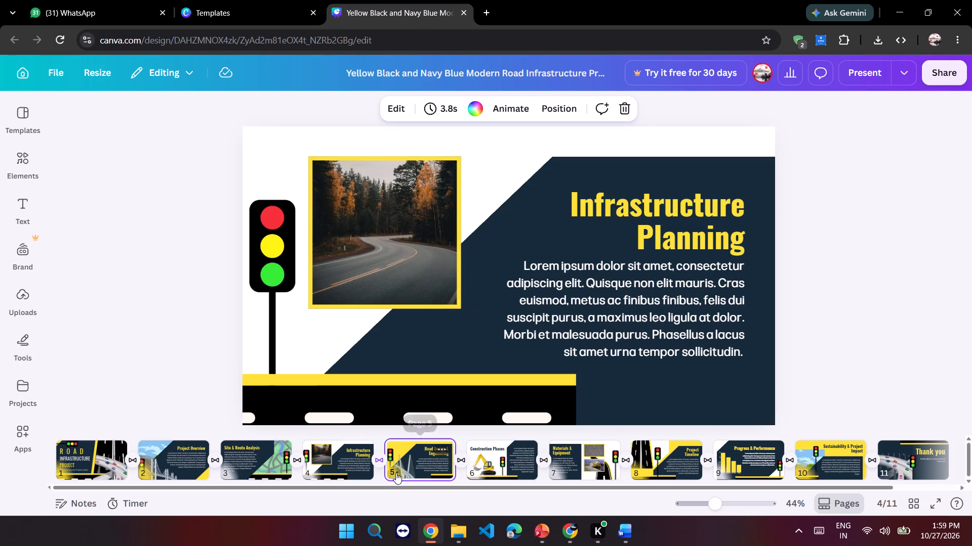
click(491, 471)
click(546, 473)
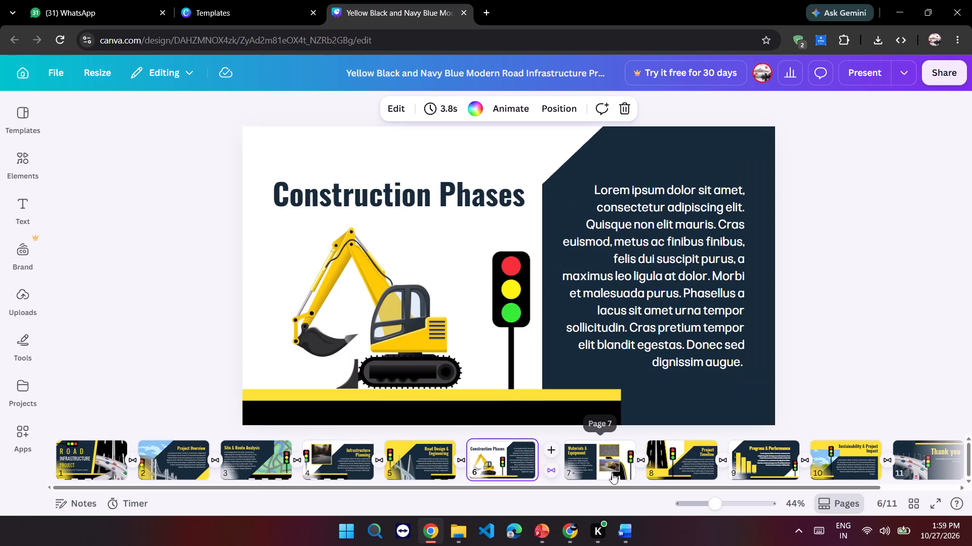
click(591, 462)
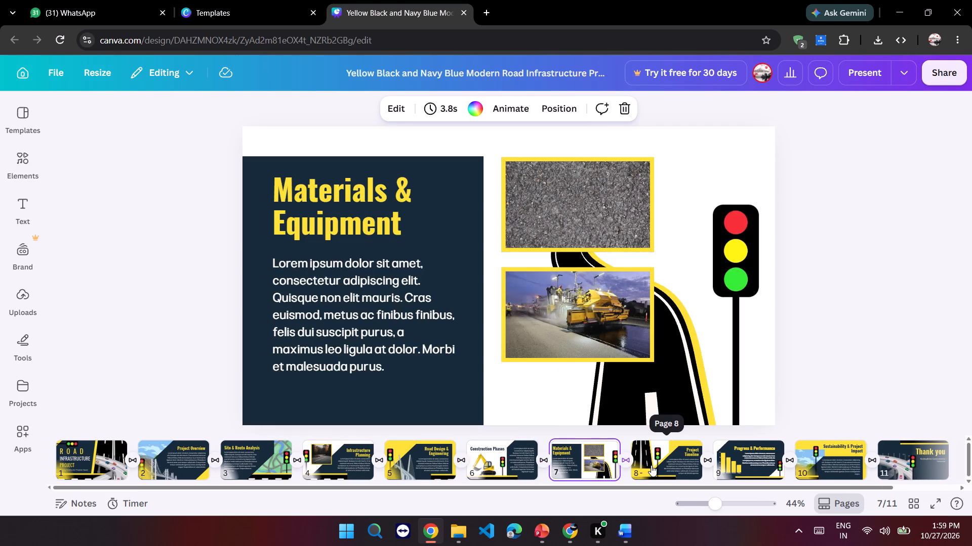
click(651, 464)
click(741, 463)
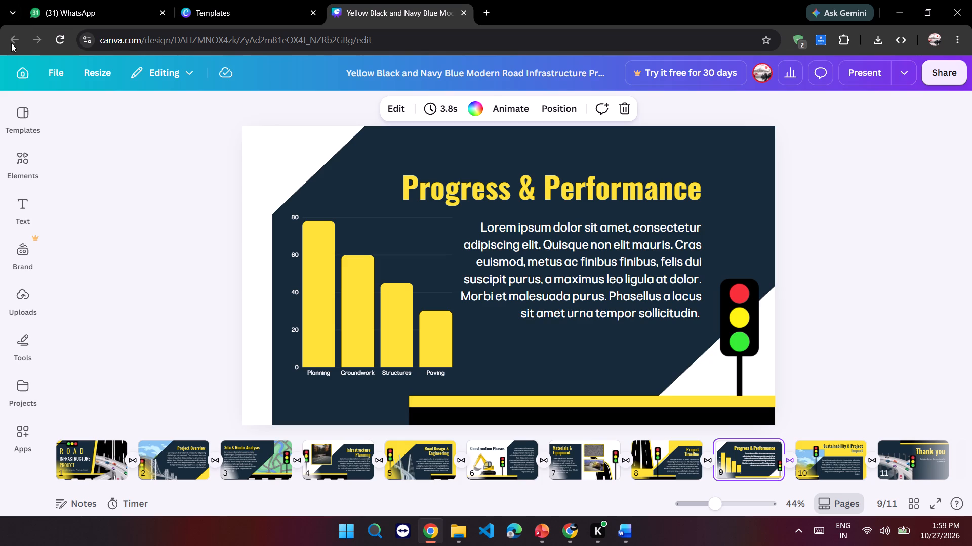
Return to the bridge construction template results and examine the further designs for a suitable presentation style.
click(237, 0)
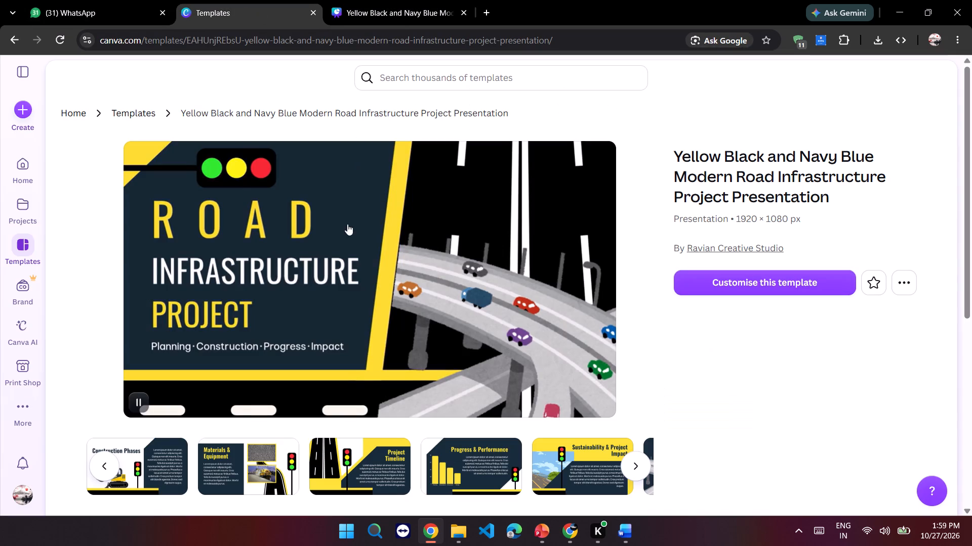
click(16, 44)
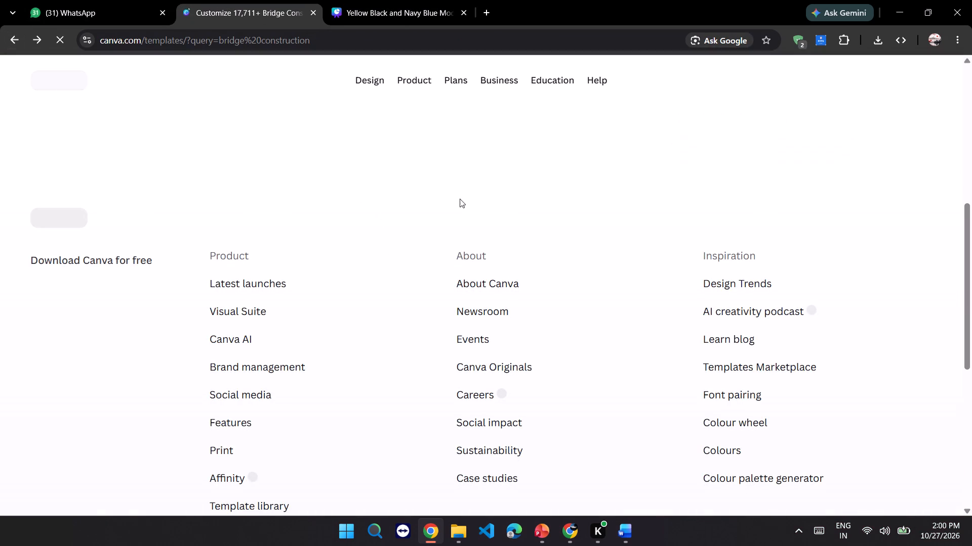
scroll(459, 263, down, 3)
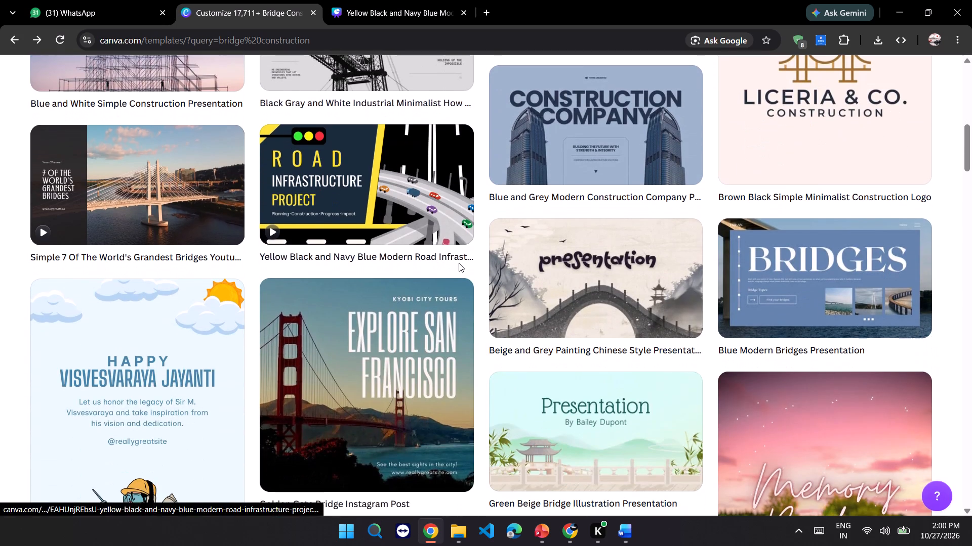
scroll(459, 263, down, 1)
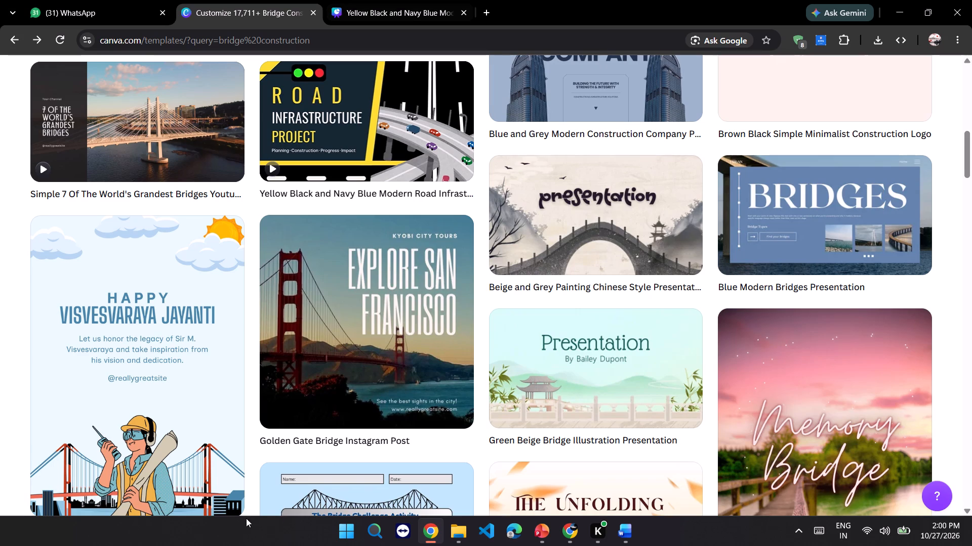
scroll(245, 301, down, 7)
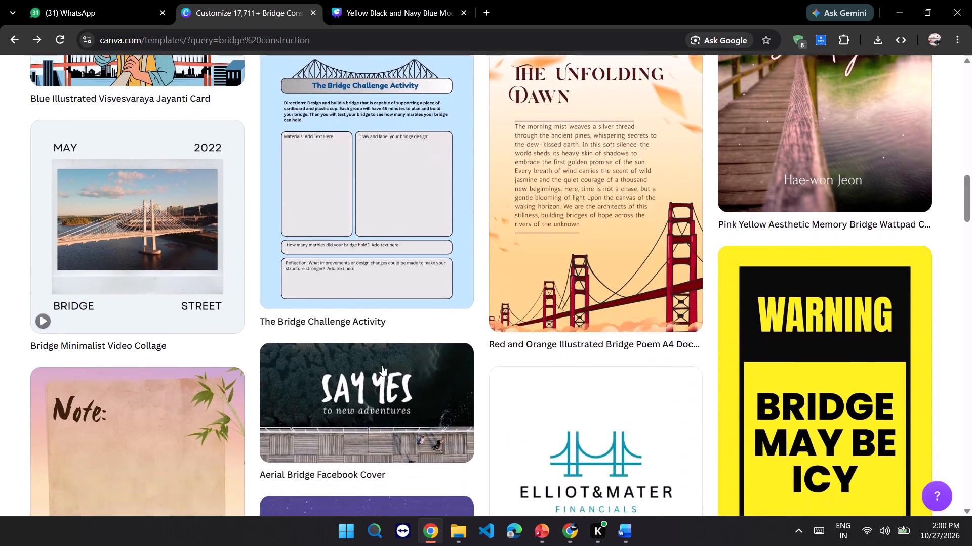
scroll(600, 456, down, 2)
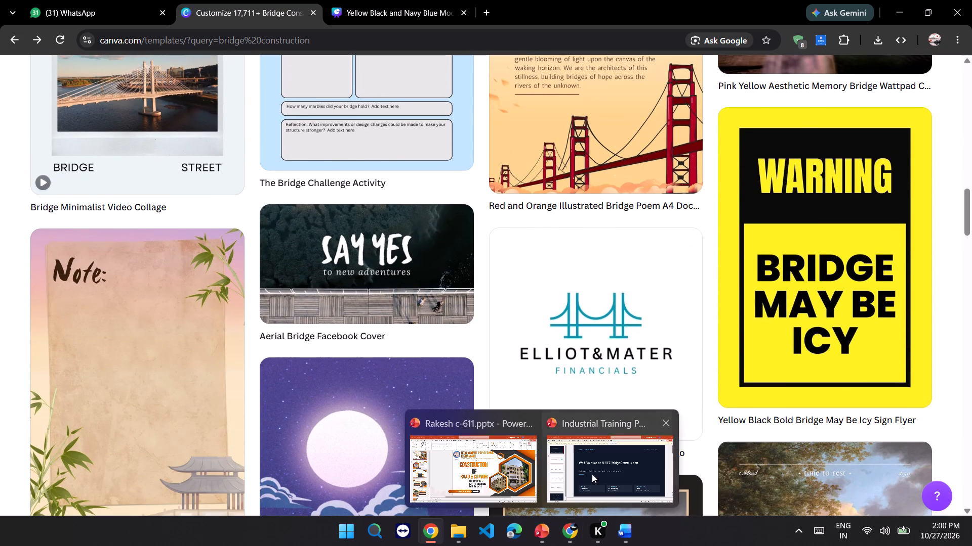
Switch to PowerPoint and review the slides of "Industrial Training Presentation.pptx", examining their content and layout, and return to slide 1.
click(594, 479)
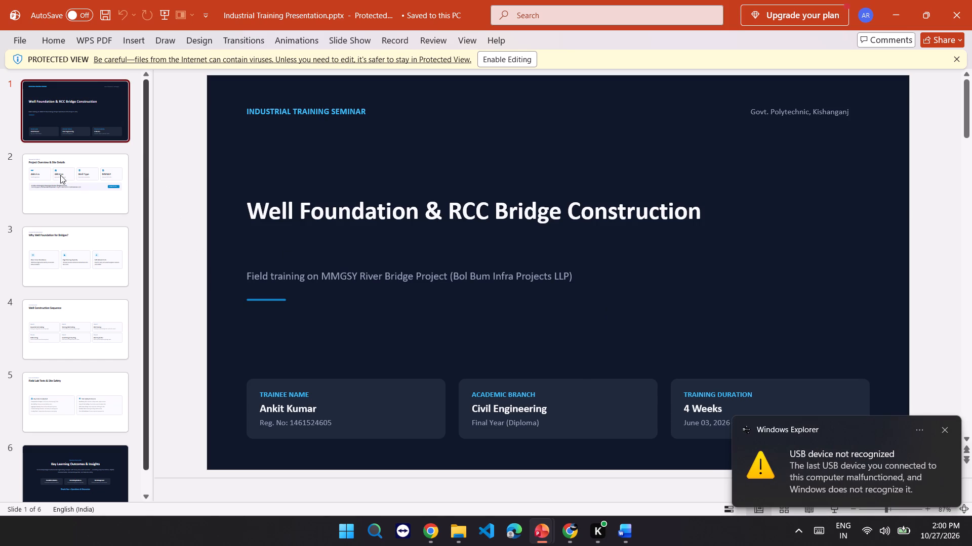
click(32, 177)
click(88, 244)
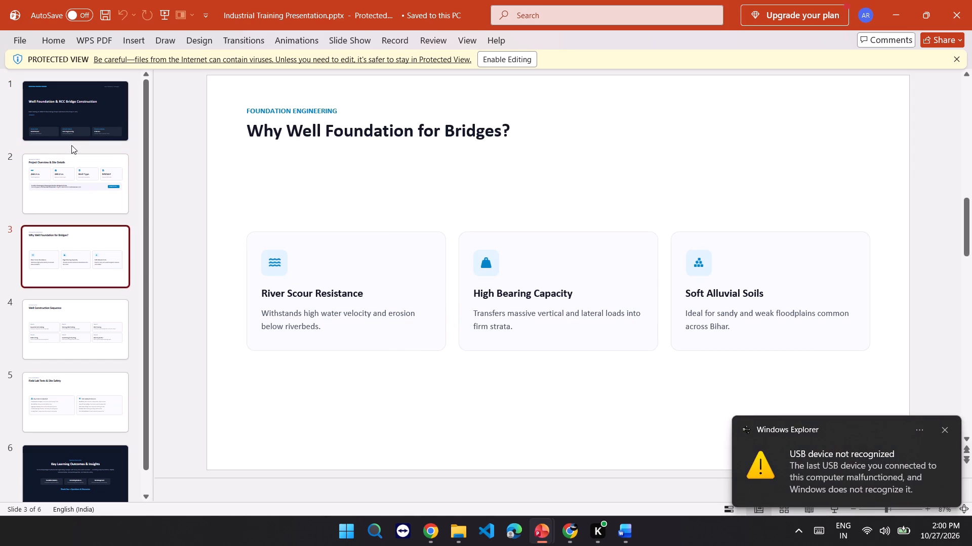
click(78, 165)
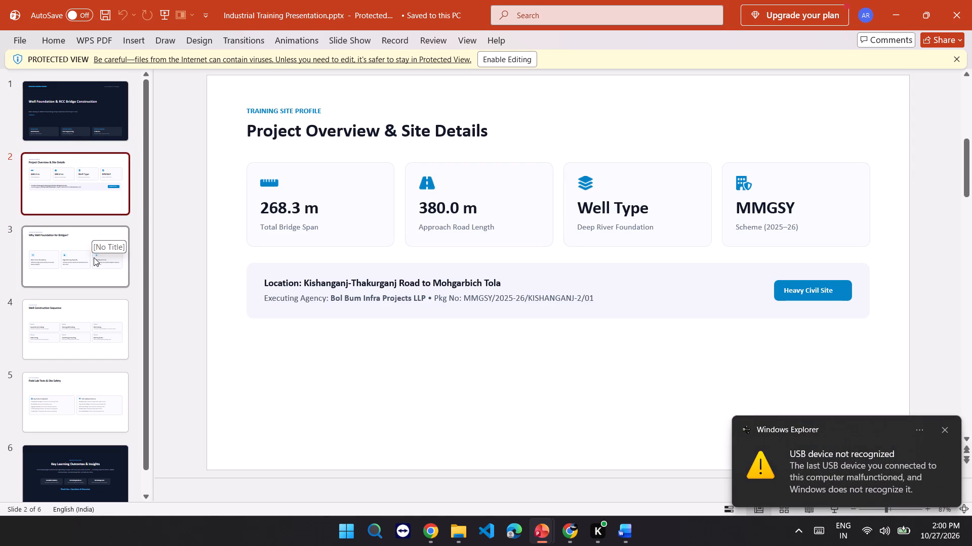
scroll(98, 361, down, 5)
click(95, 372)
click(94, 428)
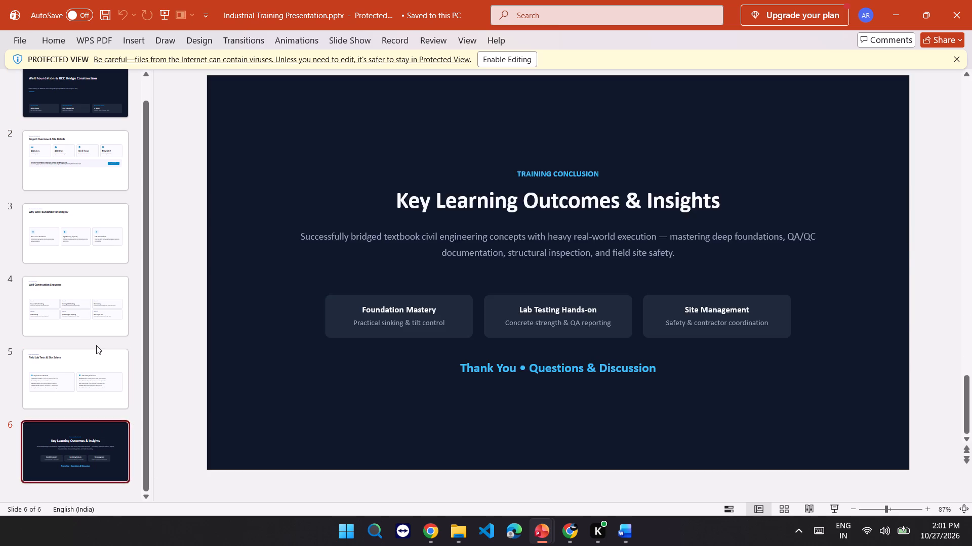
click(96, 345)
click(89, 309)
click(84, 248)
click(57, 180)
click(54, 134)
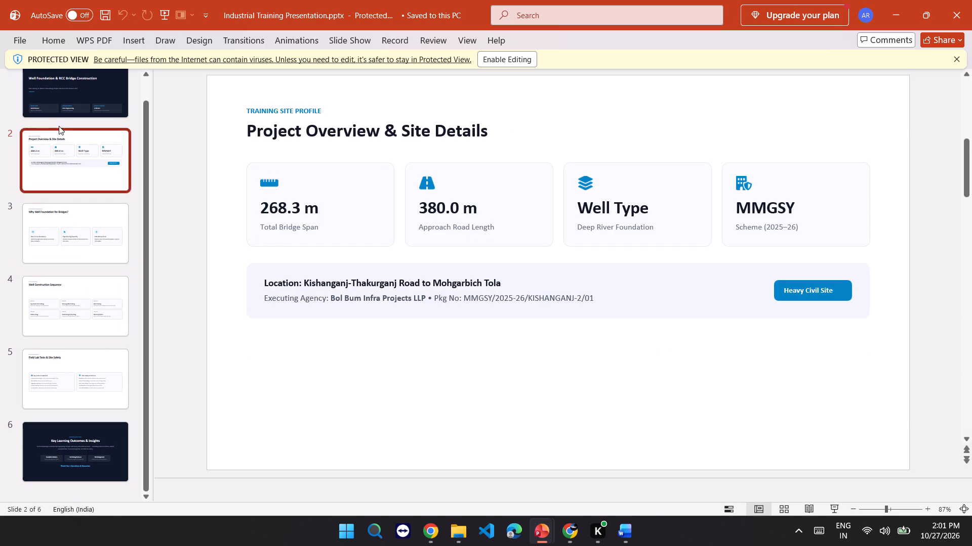
click(65, 115)
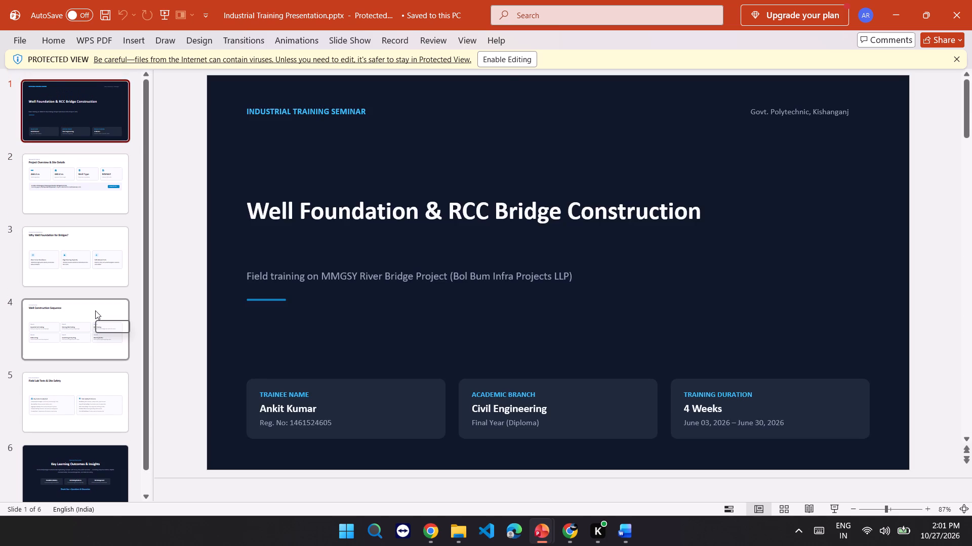
Enable editing for the industrial training presentation and dismiss the embedded fonts notice.
click(496, 58)
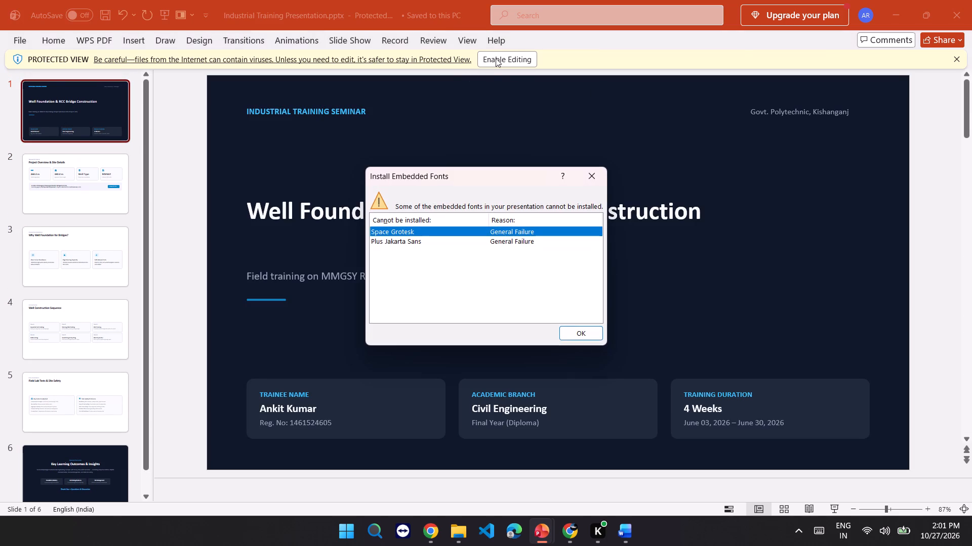
click(591, 171)
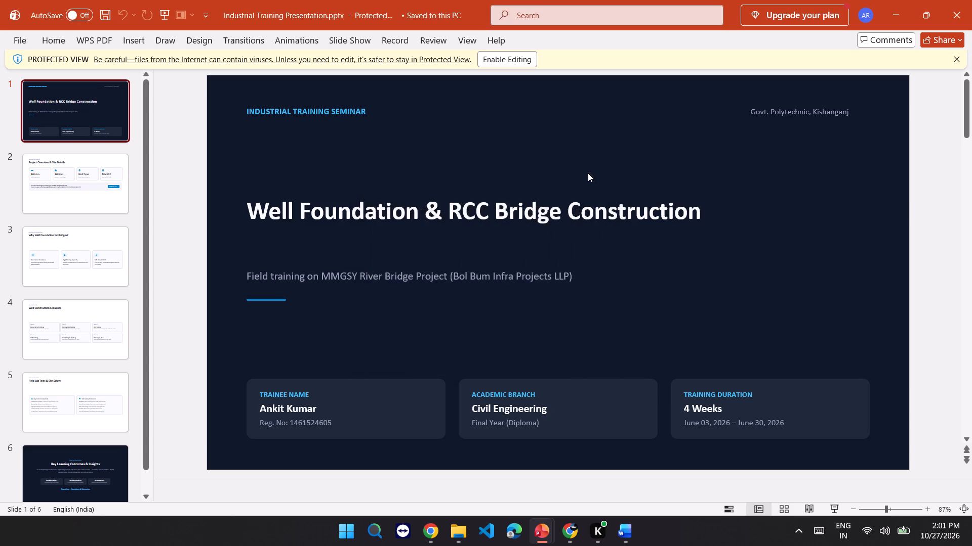
Review the industrial training slides again, examining the project overview, well foundation and construction sequence content and layouts.
scroll(531, 254, down, 3)
scroll(531, 256, up, 3)
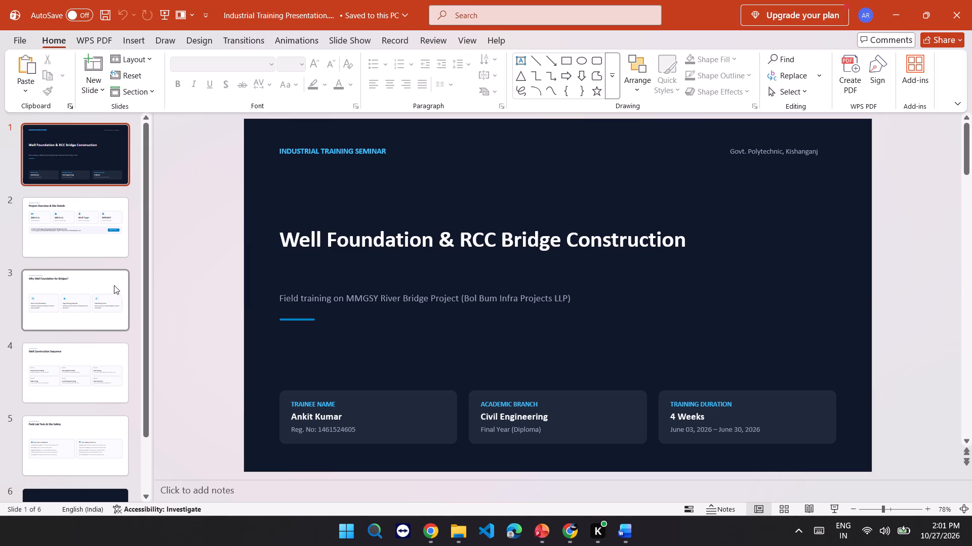
scroll(114, 287, down, 9)
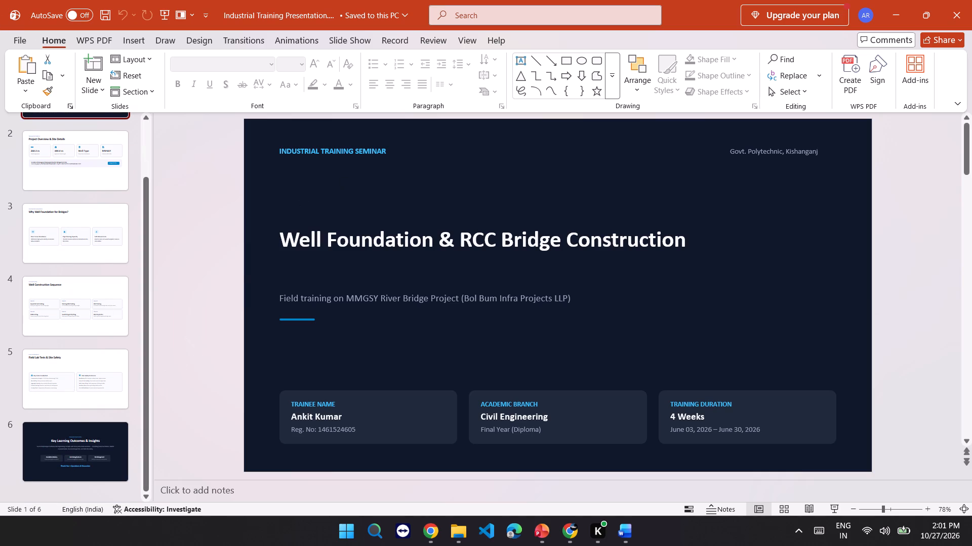
scroll(367, 250, up, 5)
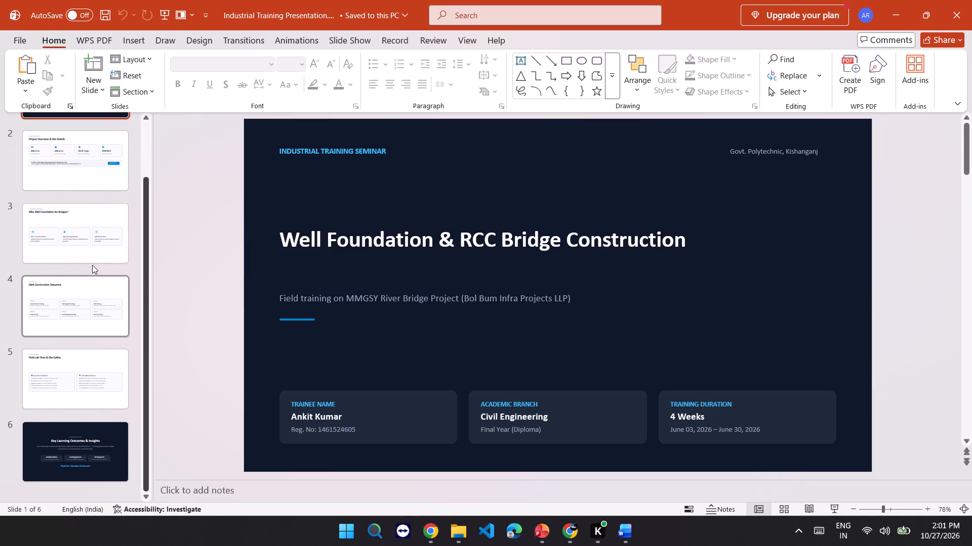
scroll(112, 260, up, 3)
click(102, 246)
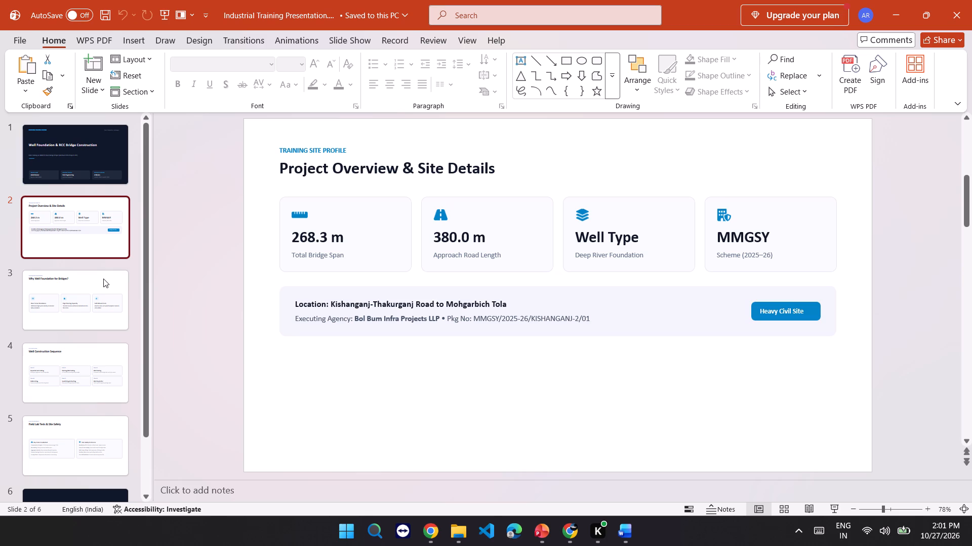
click(103, 279)
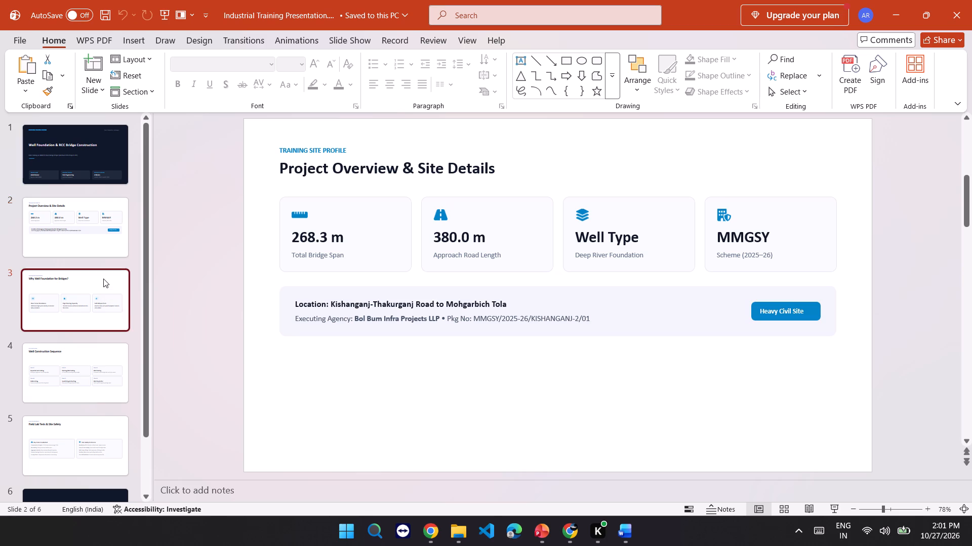
click(88, 369)
click(83, 320)
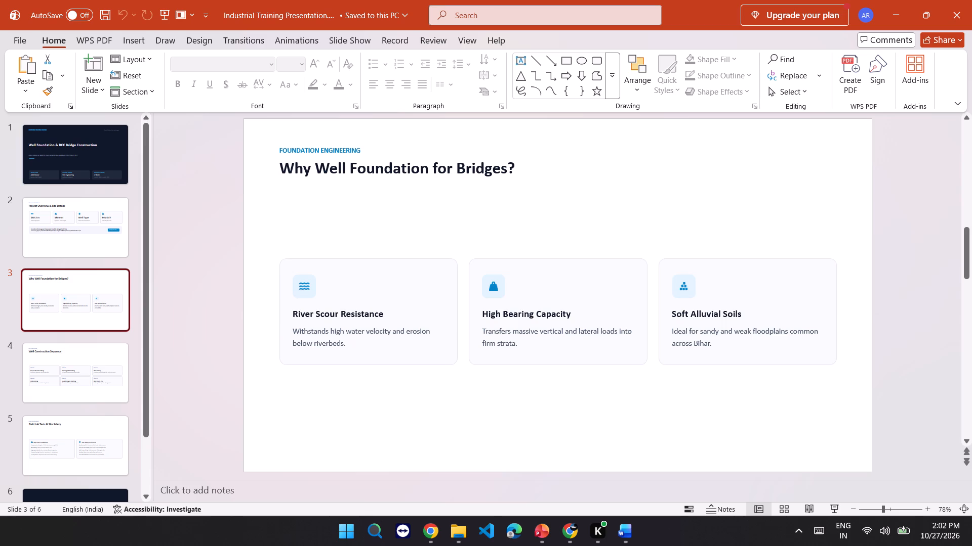
click(55, 315)
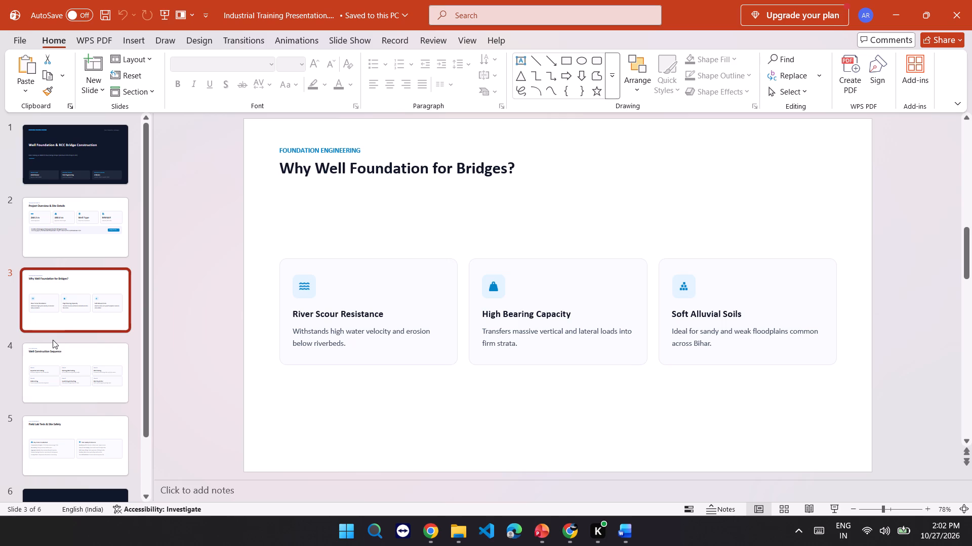
click(53, 342)
click(54, 376)
click(61, 298)
click(77, 237)
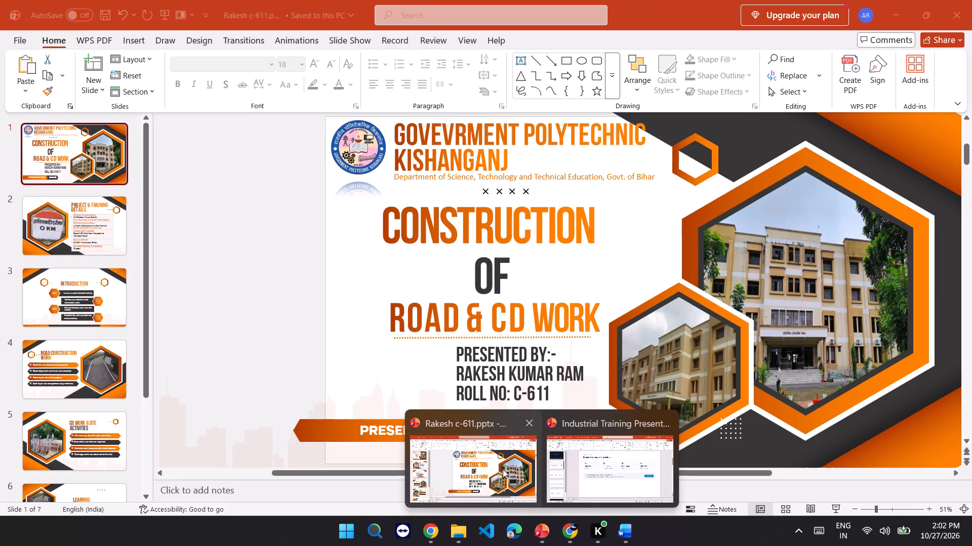
Switch to the Canva bridge construction results in Chrome and examine the further construction presentation templates for a suitable style.
click(434, 475)
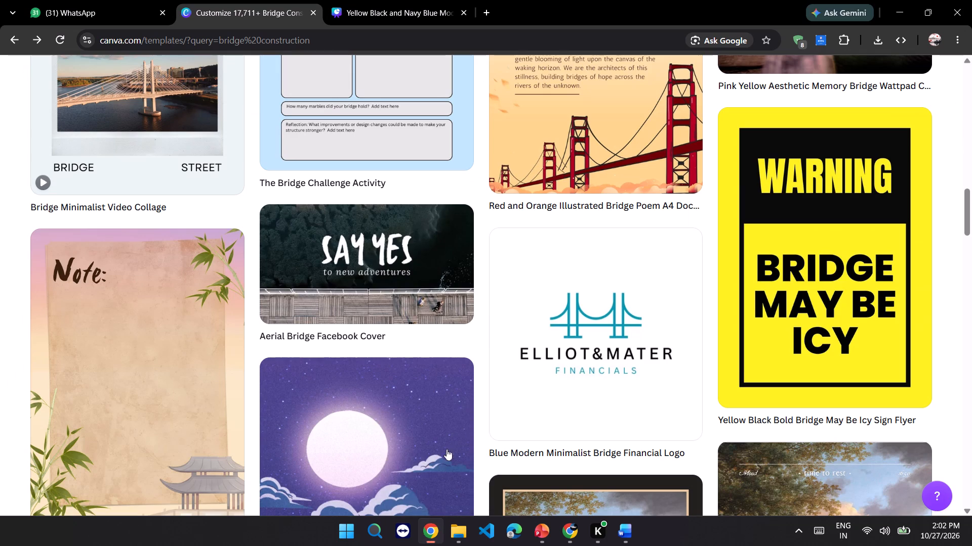
scroll(480, 363, down, 13)
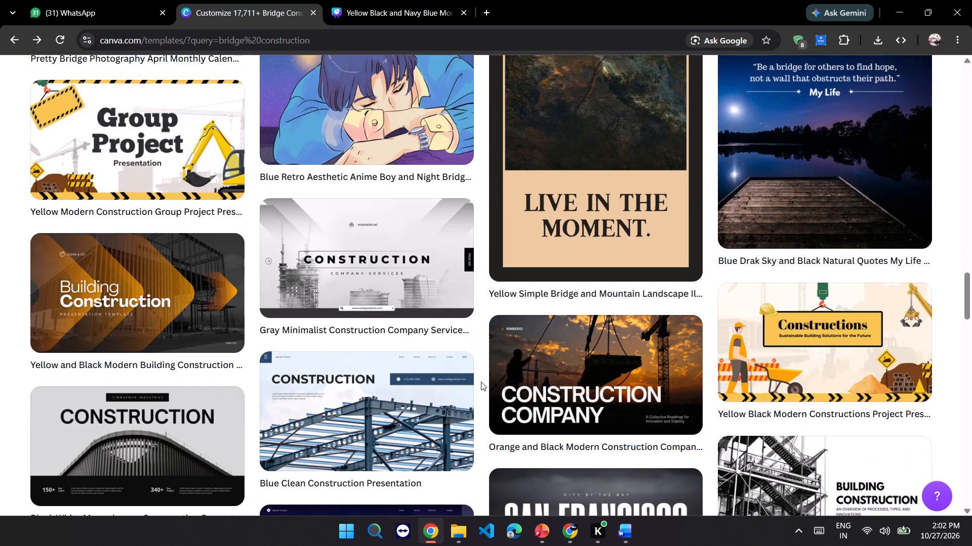
scroll(480, 382, down, 3)
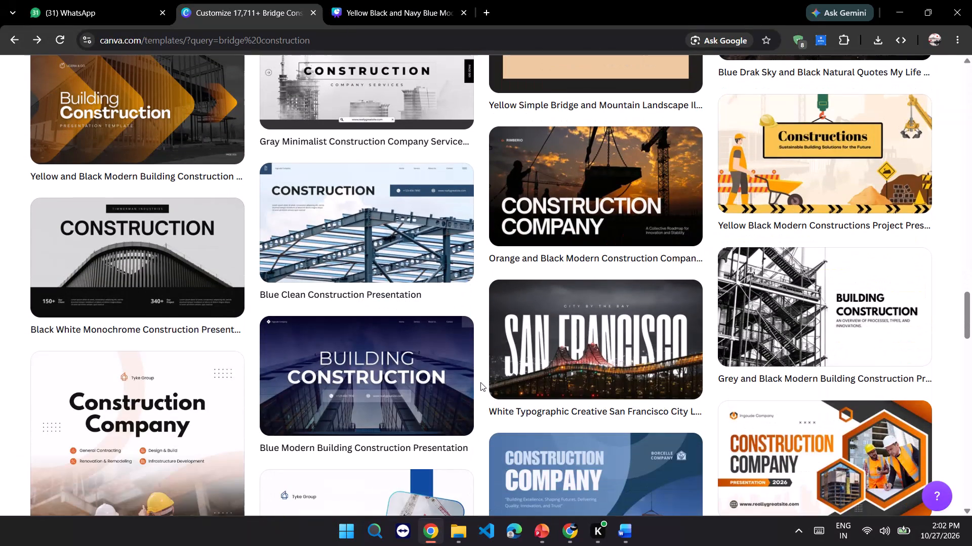
scroll(480, 382, down, 2)
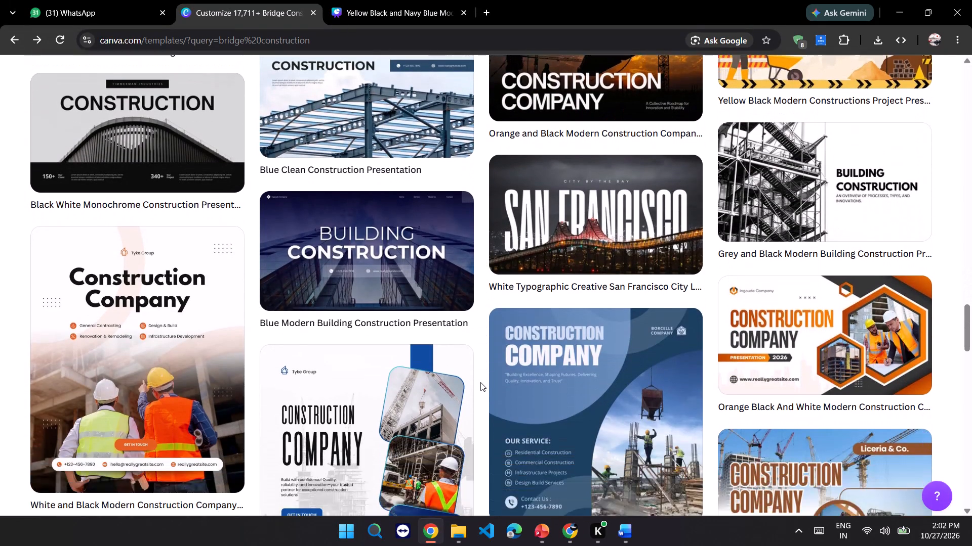
scroll(480, 382, down, 3)
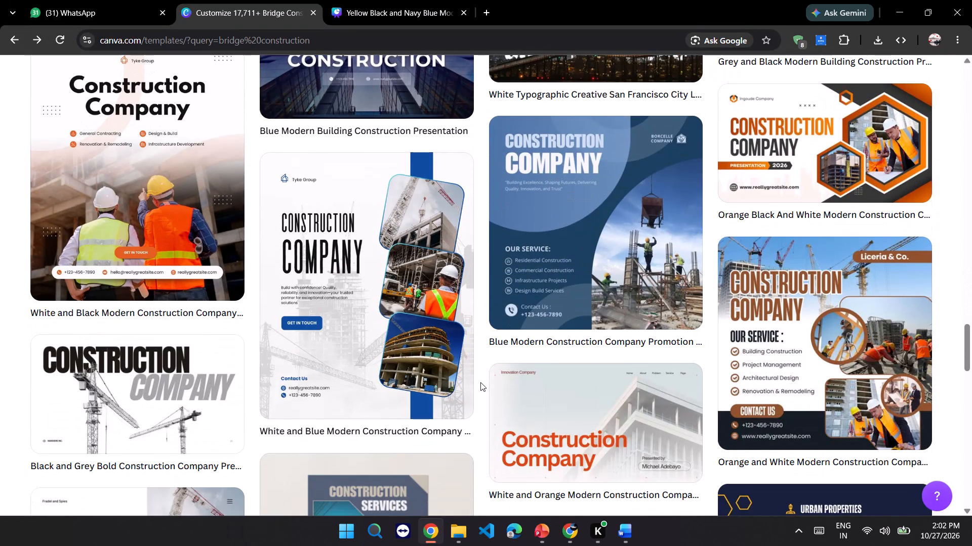
scroll(480, 382, down, 4)
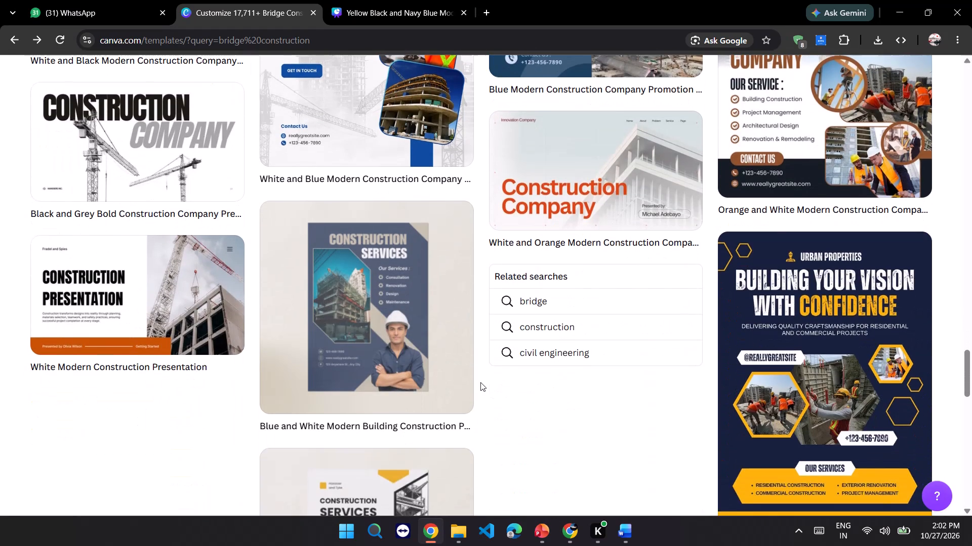
scroll(480, 382, down, 3)
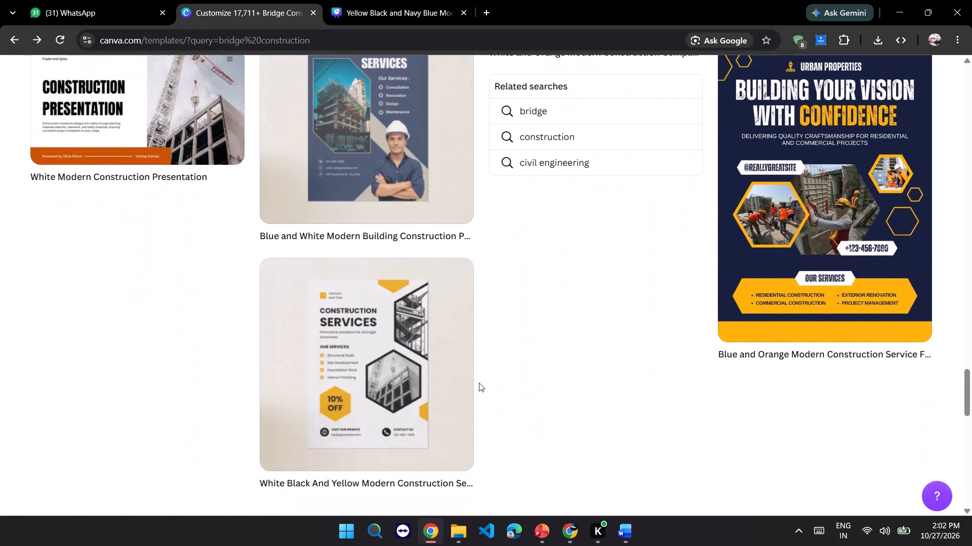
scroll(478, 383, down, 1)
scroll(478, 383, up, 2)
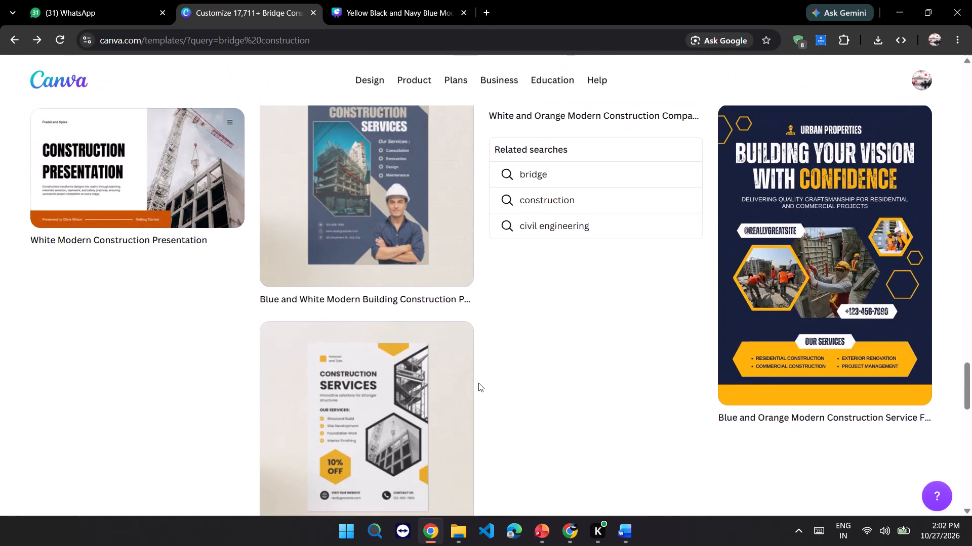
scroll(478, 383, down, 6)
scroll(478, 383, up, 2)
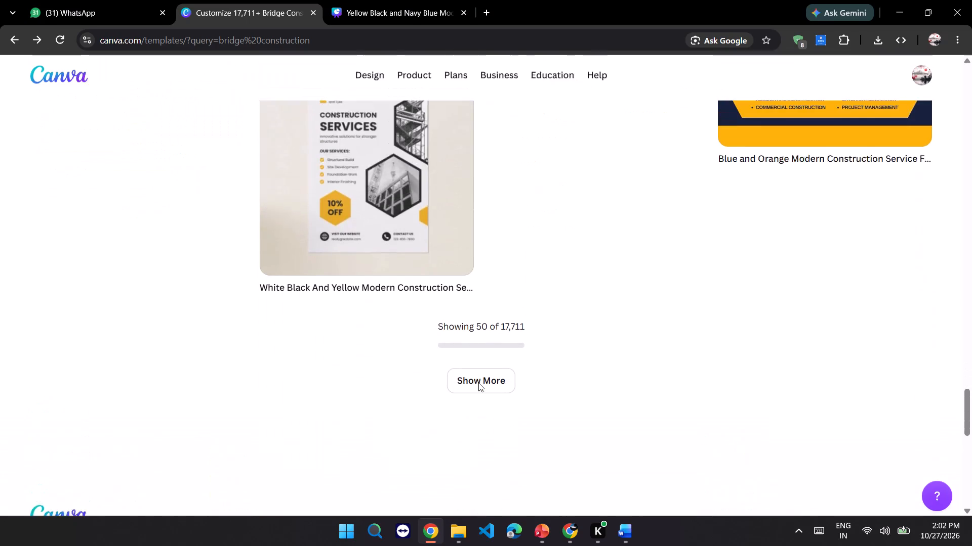
scroll(478, 383, up, 16)
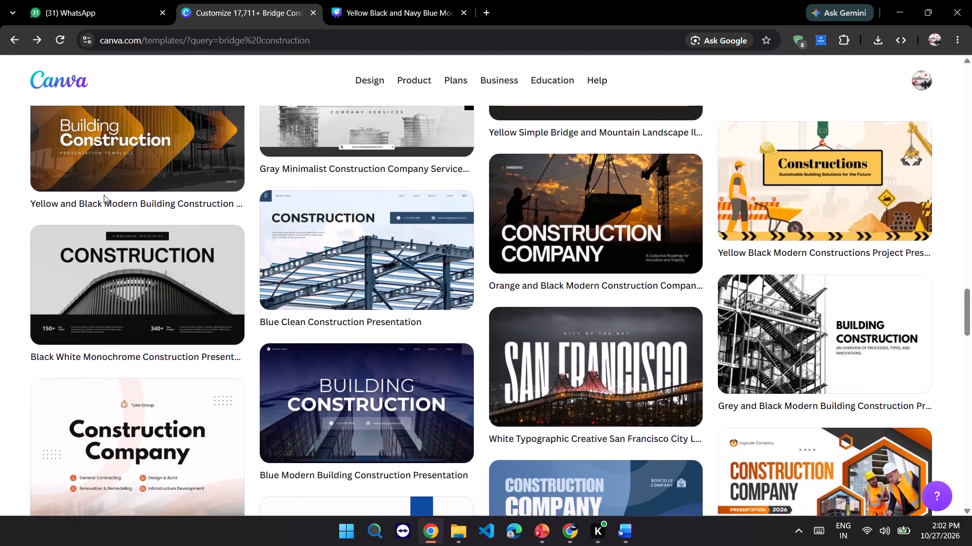